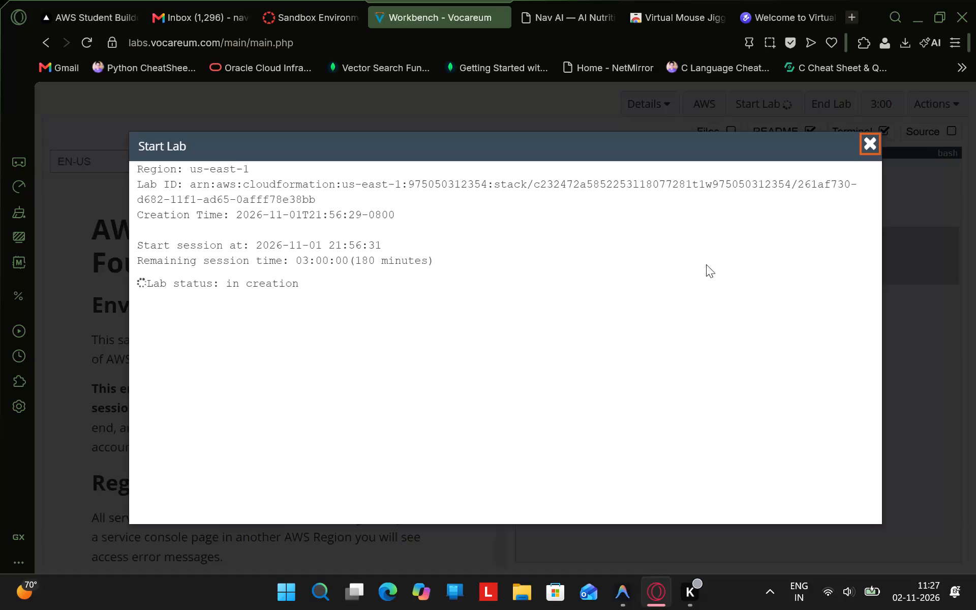
# Close the lab start status and open the lab's AWS console, reloading the page and signing in to reach Console Home.
pyautogui.click(971, 342)
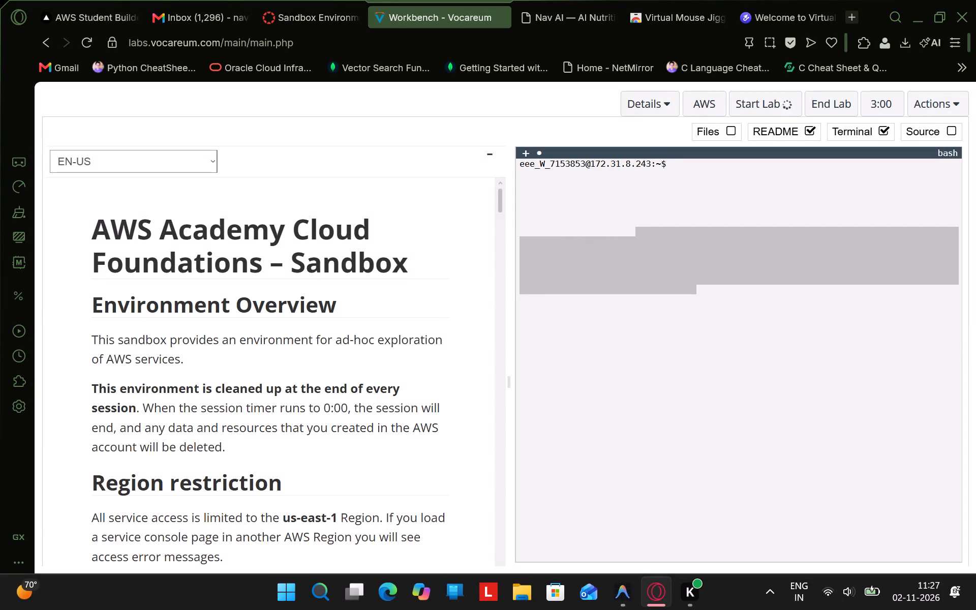
pyautogui.click(694, 103)
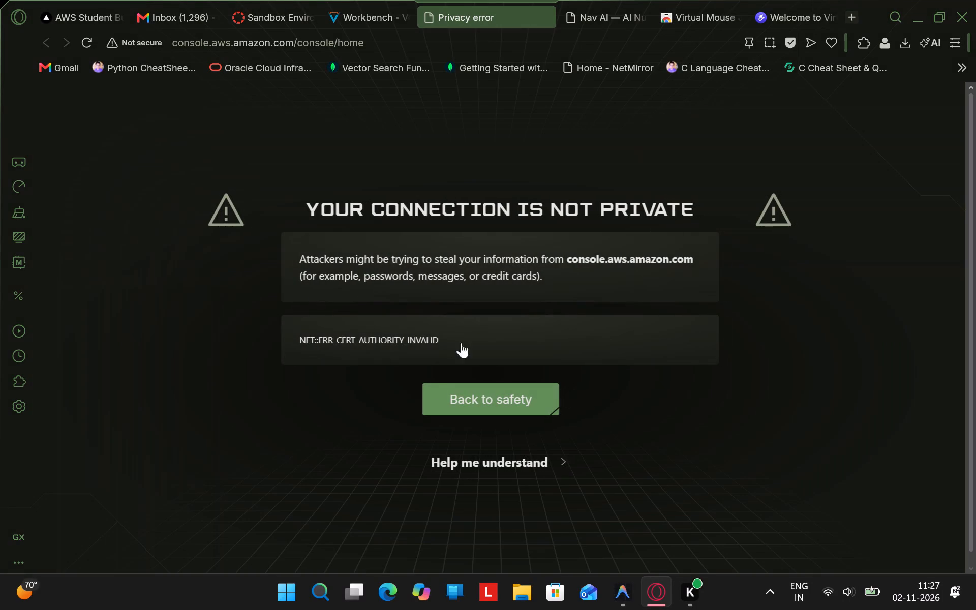
pyautogui.click(87, 42)
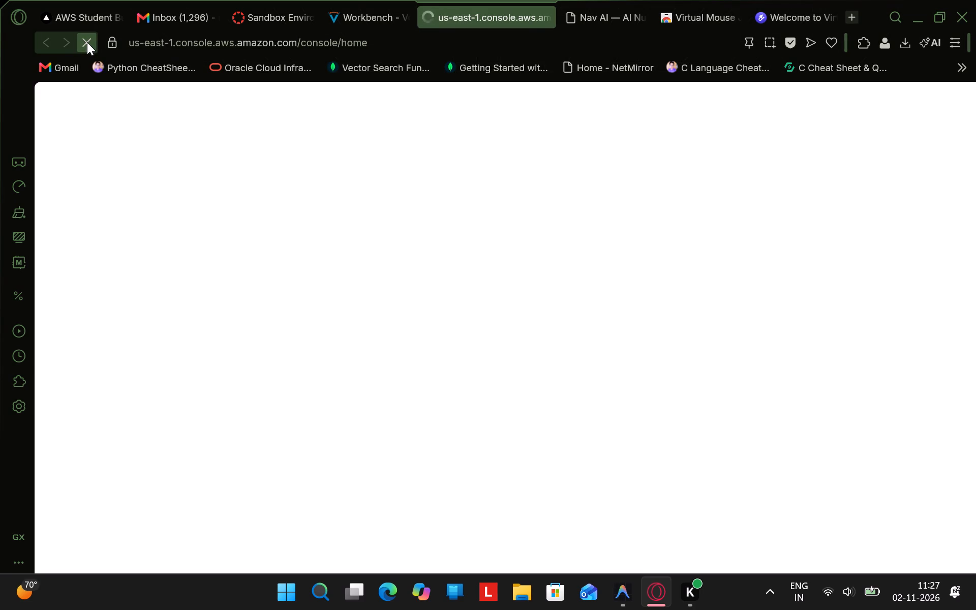
pyautogui.click(87, 42)
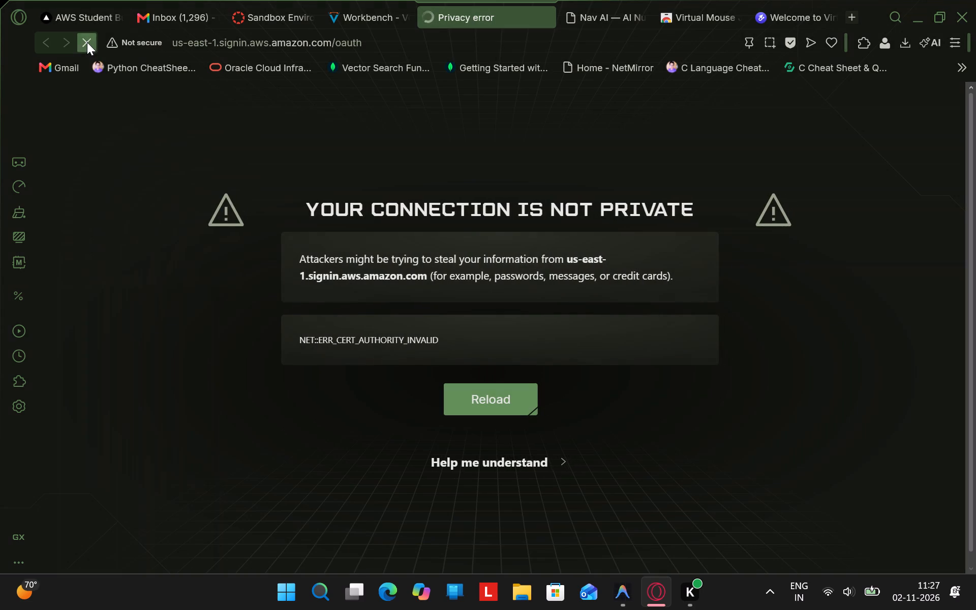
pyautogui.click(487, 394)
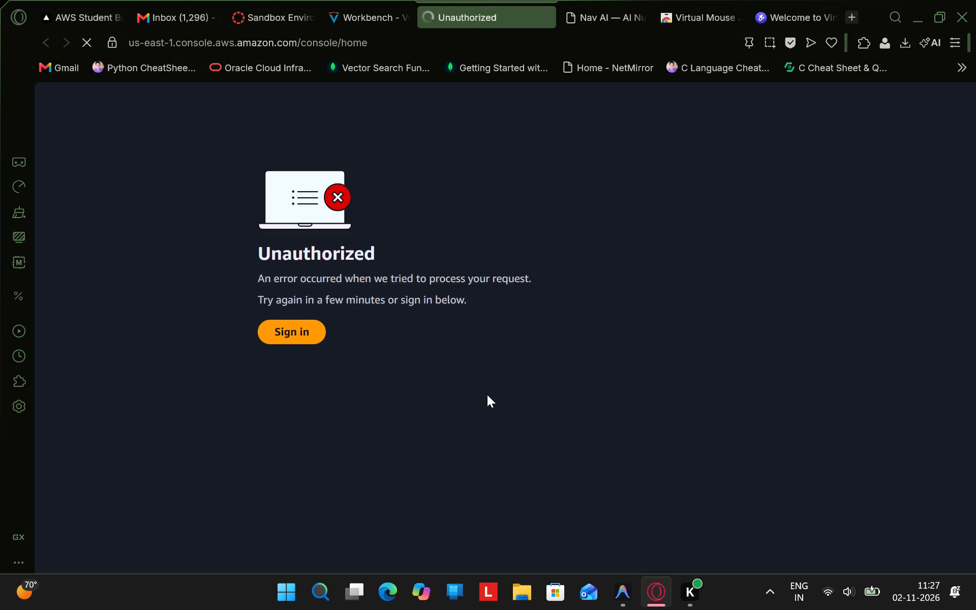
pyautogui.click(306, 333)
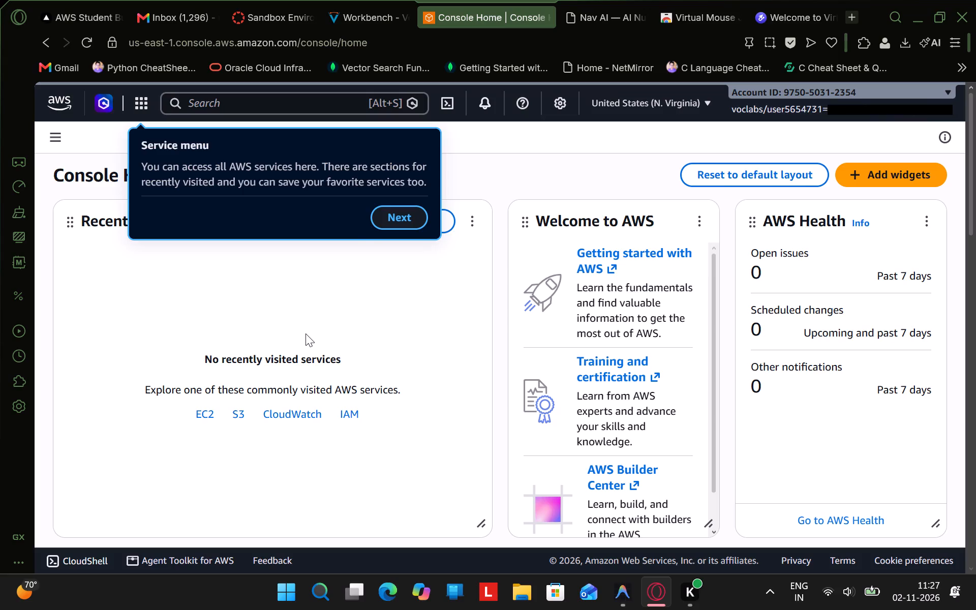
# Go through the Console Home introductory tips and finish the tour at Unified Settings.
pyautogui.click(387, 217)
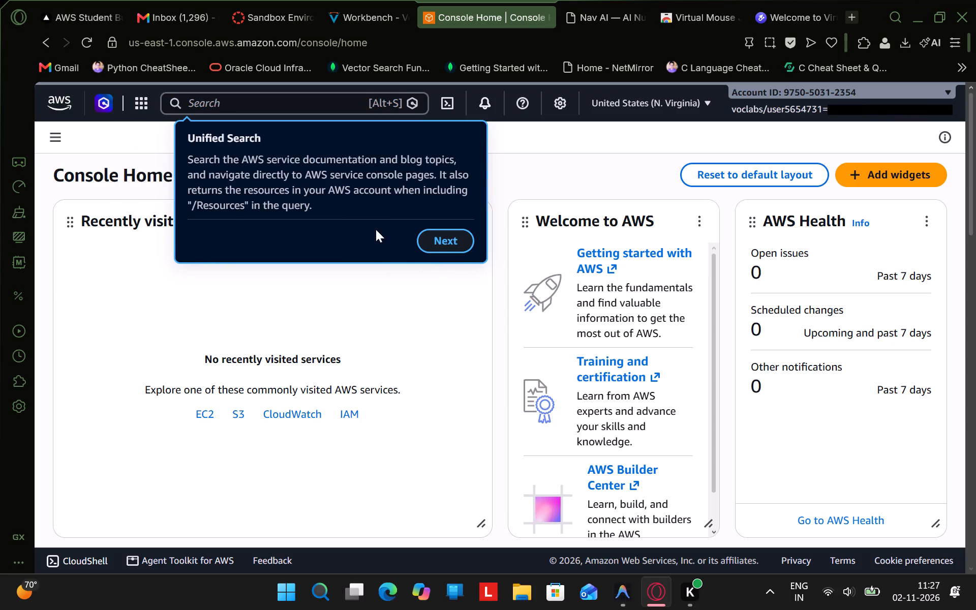
pyautogui.click(439, 244)
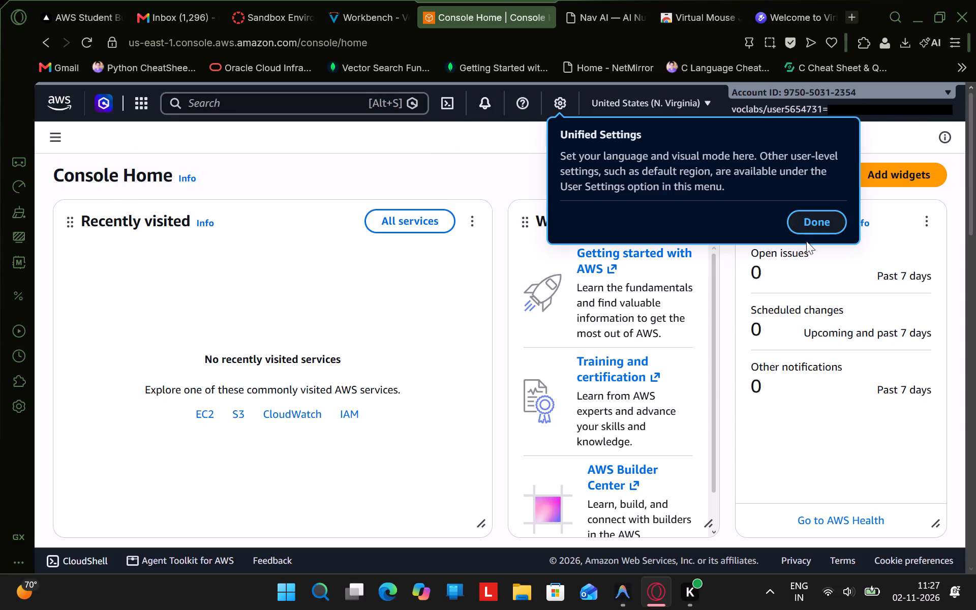
pyautogui.moveTo(808, 238); pyautogui.dragTo(815, 230)
pyautogui.click(815, 230)
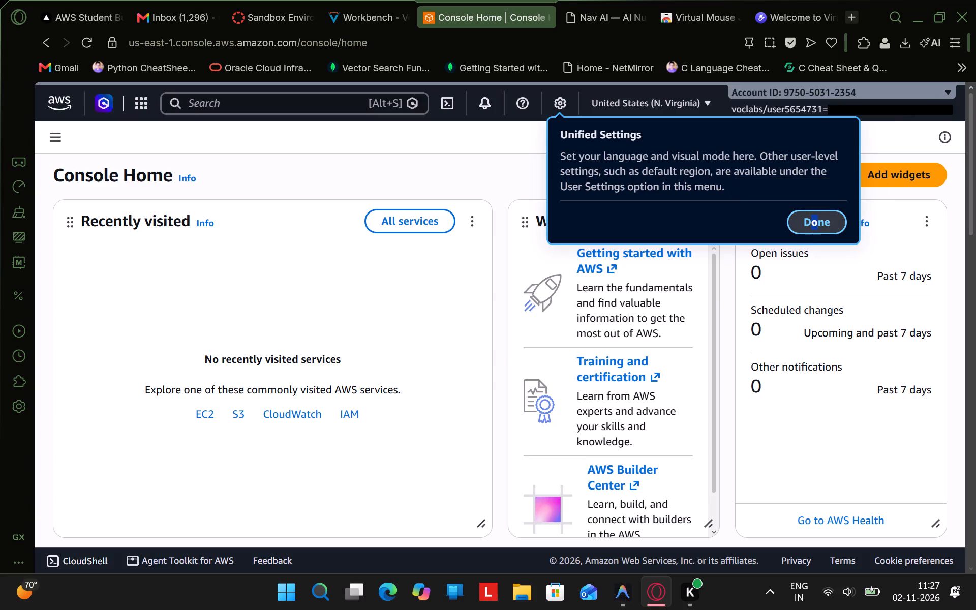
# Search the AWS console for ec2 and open the EC2 service.
pyautogui.scroll(-5, 401, 378)
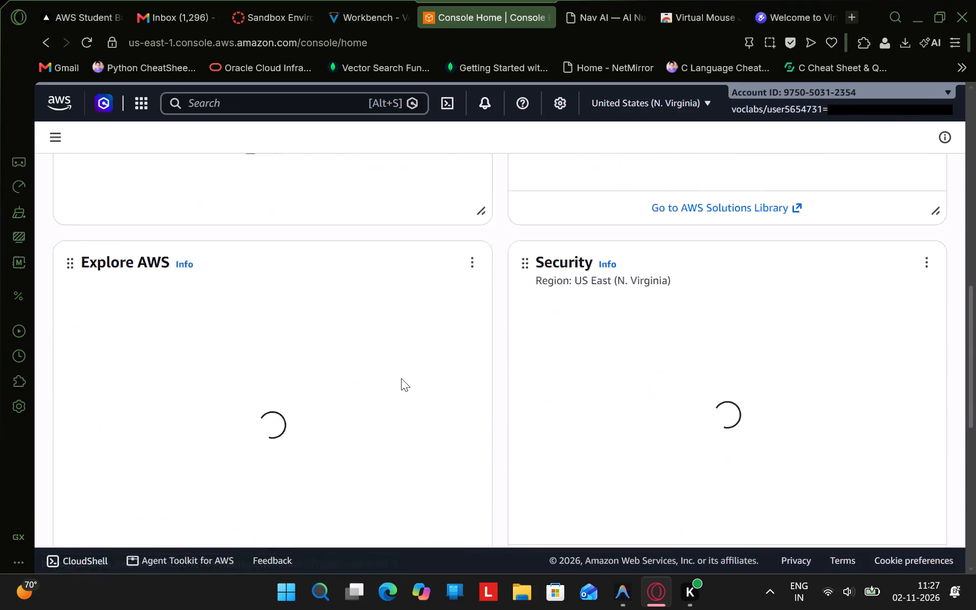
pyautogui.scroll(5, 401, 378)
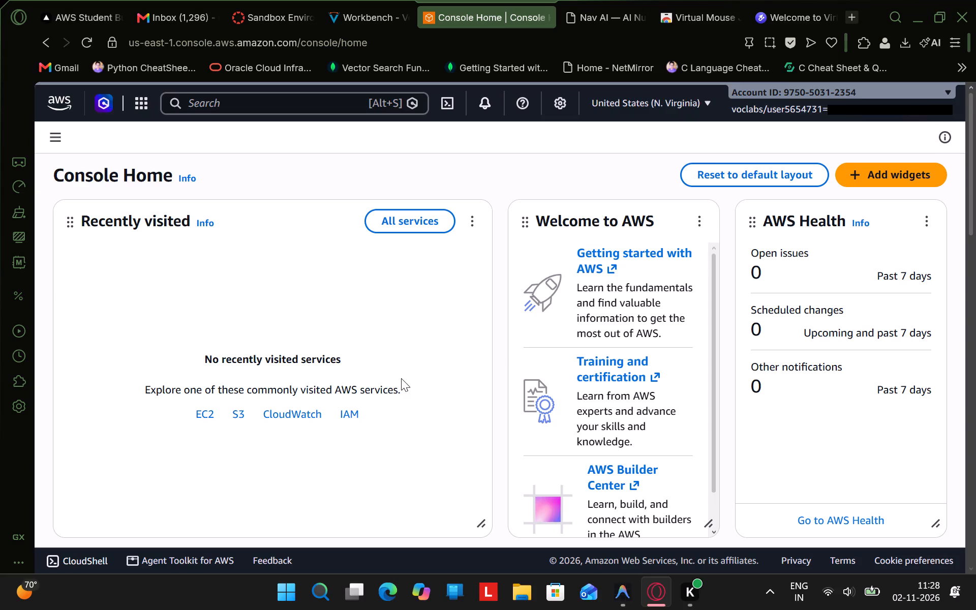
pyautogui.click(269, 106)
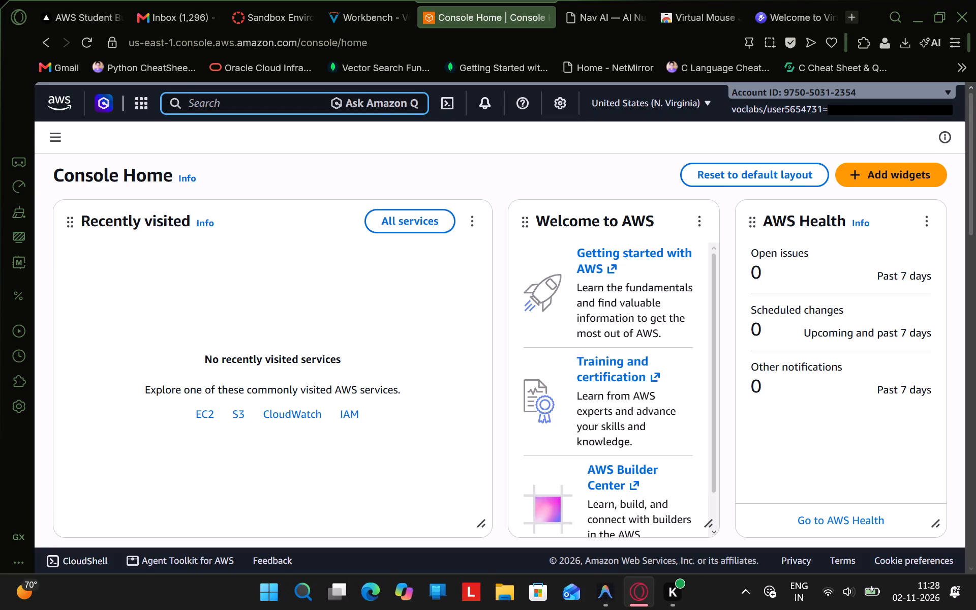
pyautogui.press('e')
pyautogui.write('c2')
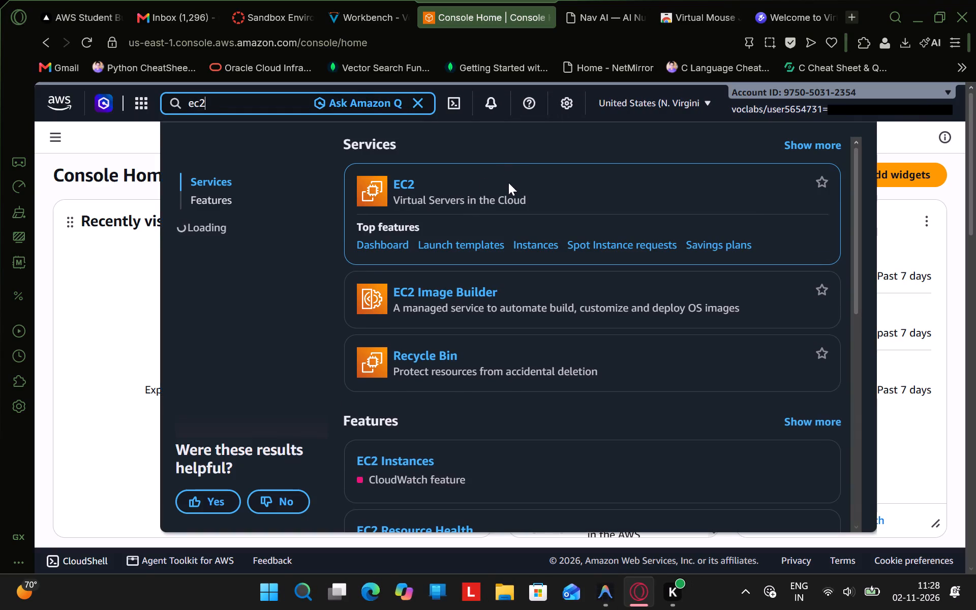
pyautogui.click(401, 183)
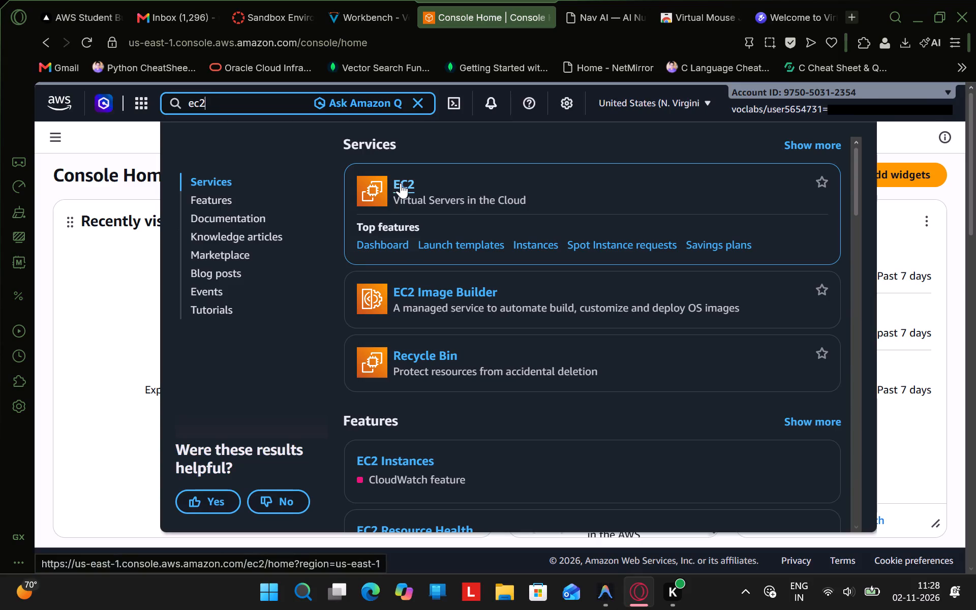
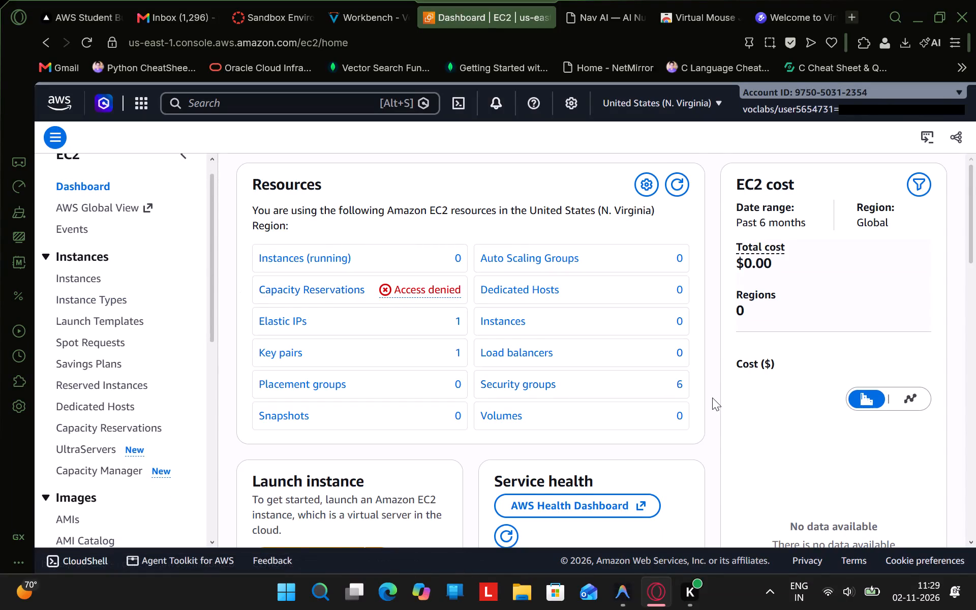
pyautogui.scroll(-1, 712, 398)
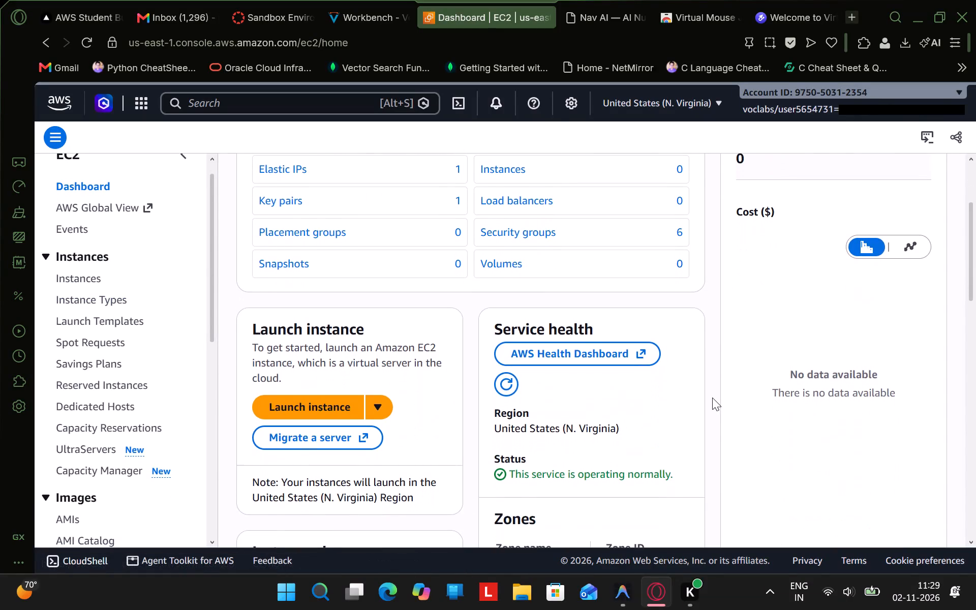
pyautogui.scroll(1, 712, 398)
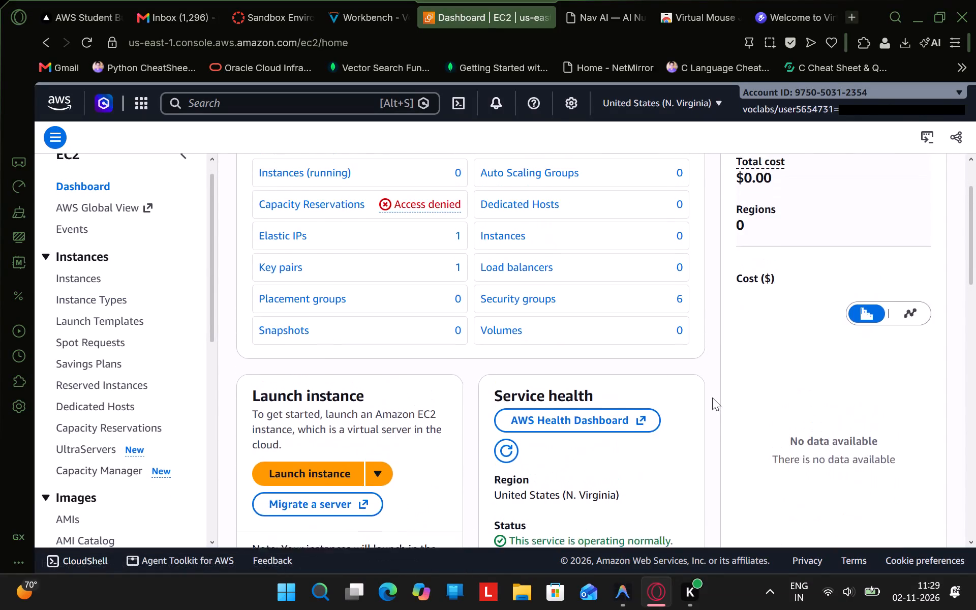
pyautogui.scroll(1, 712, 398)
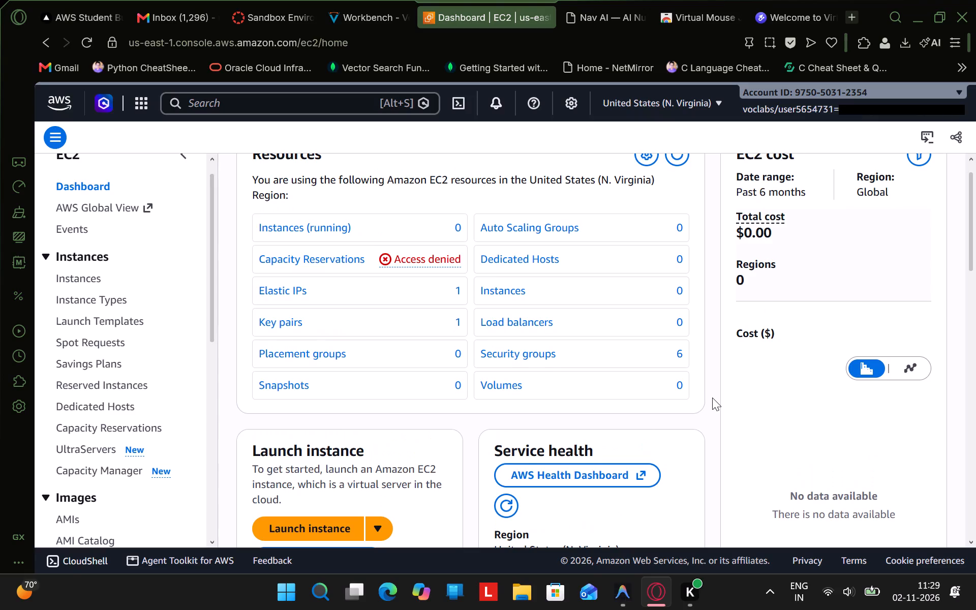
# Close the Virtual Mouse Jiggler tab and the Welcome tab next to it.
pyautogui.click(730, 15)
pyautogui.click(730, 15)
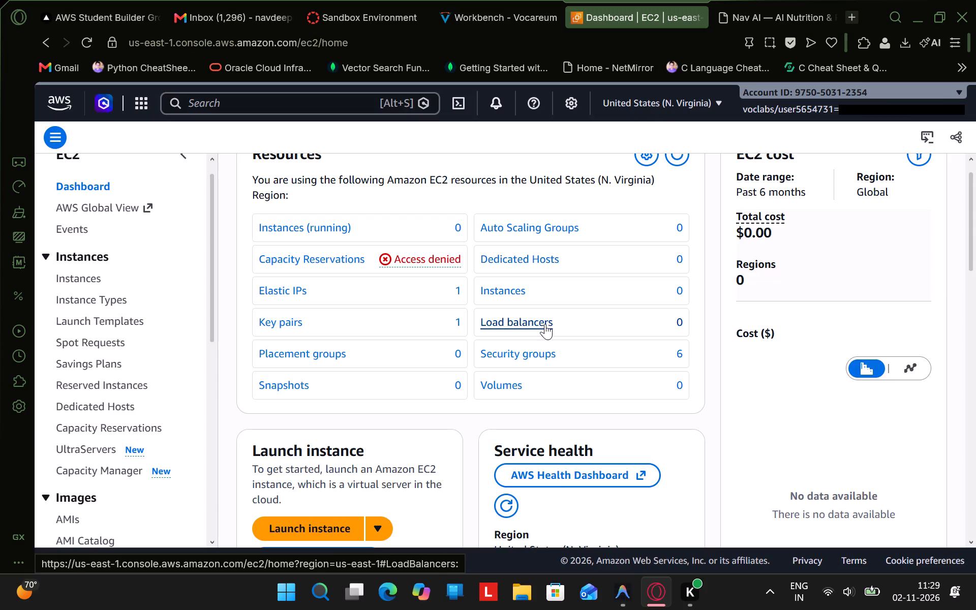
# Examine the EC2 dashboard's resources, launch instance, service health, zones, scheduled events and account attributes sections.
pyautogui.scroll(-1, 340, 380)
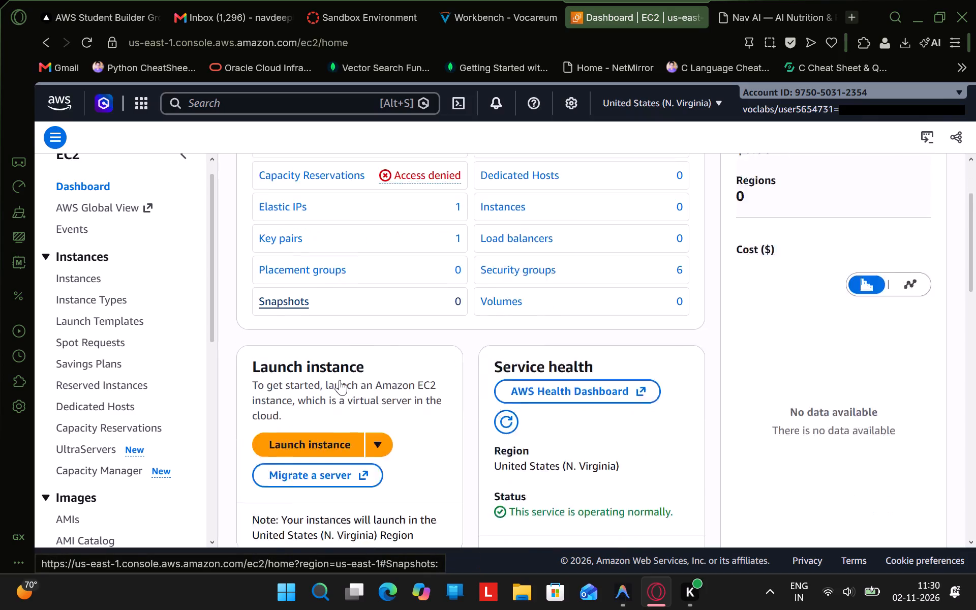
pyautogui.scroll(-4, 340, 380)
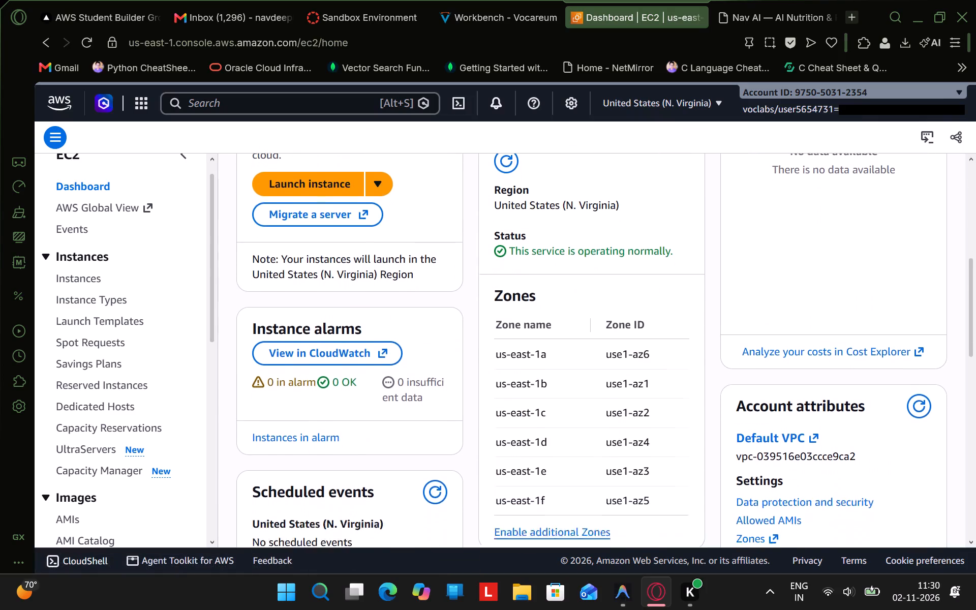
pyautogui.scroll(-1, 340, 380)
pyautogui.scroll(-2, 429, 314)
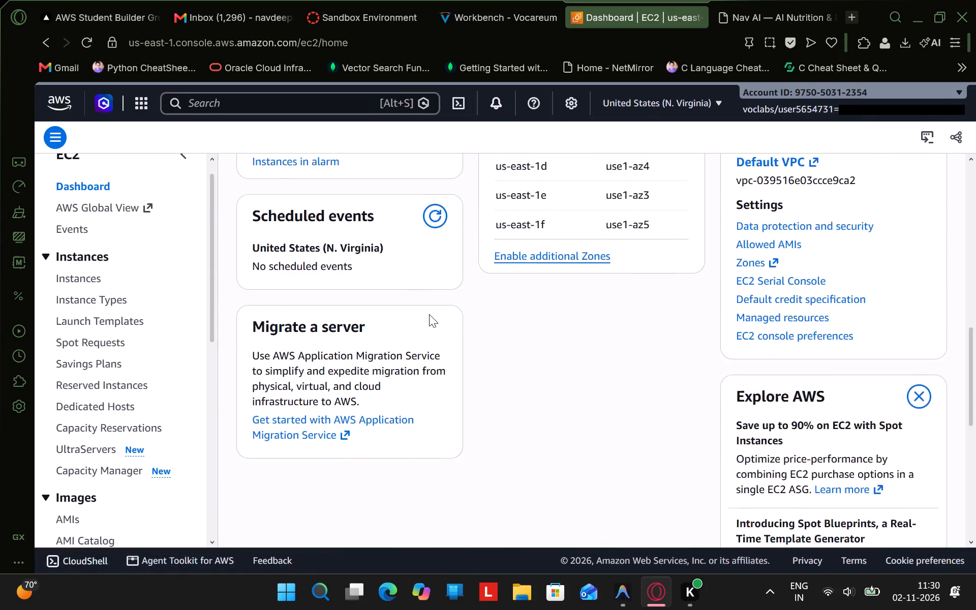
pyautogui.scroll(-2, 429, 314)
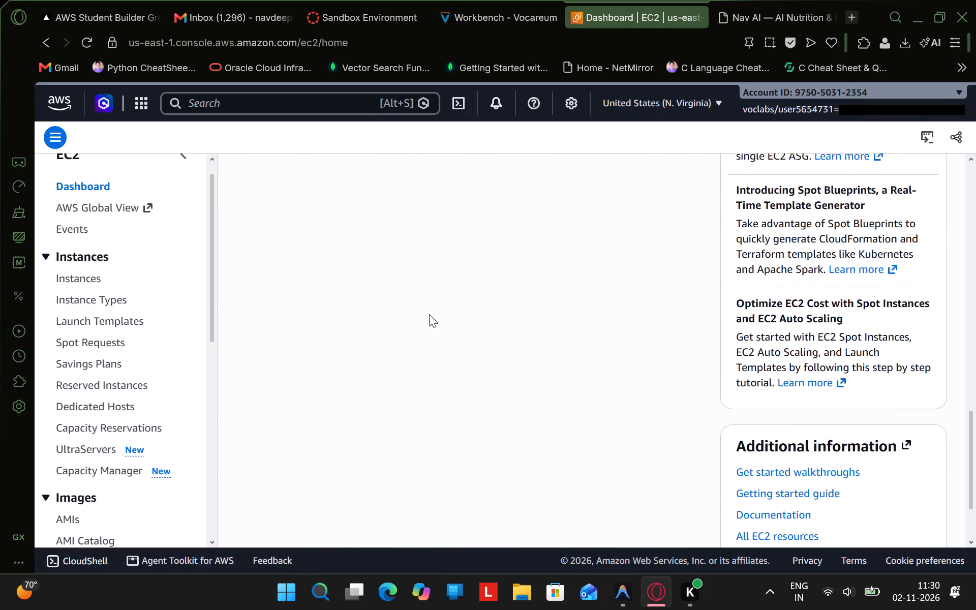
pyautogui.scroll(2, 372, 324)
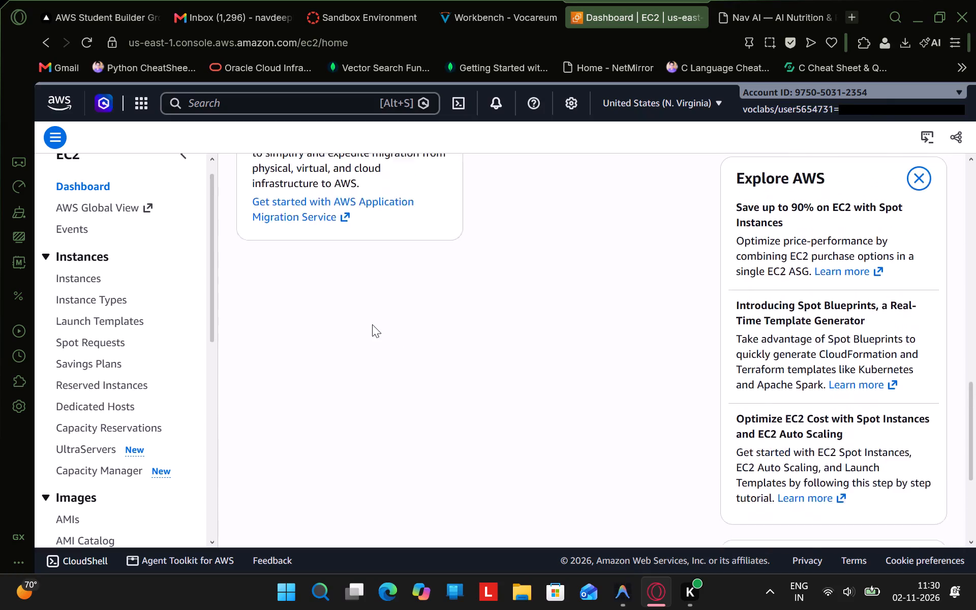
pyautogui.scroll(3, 372, 324)
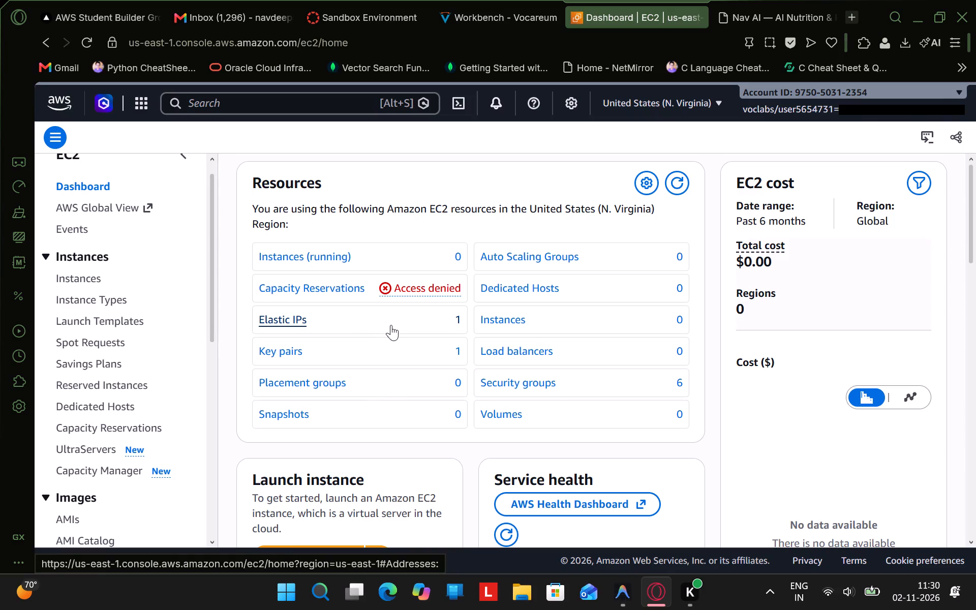
pyautogui.scroll(-1, 391, 325)
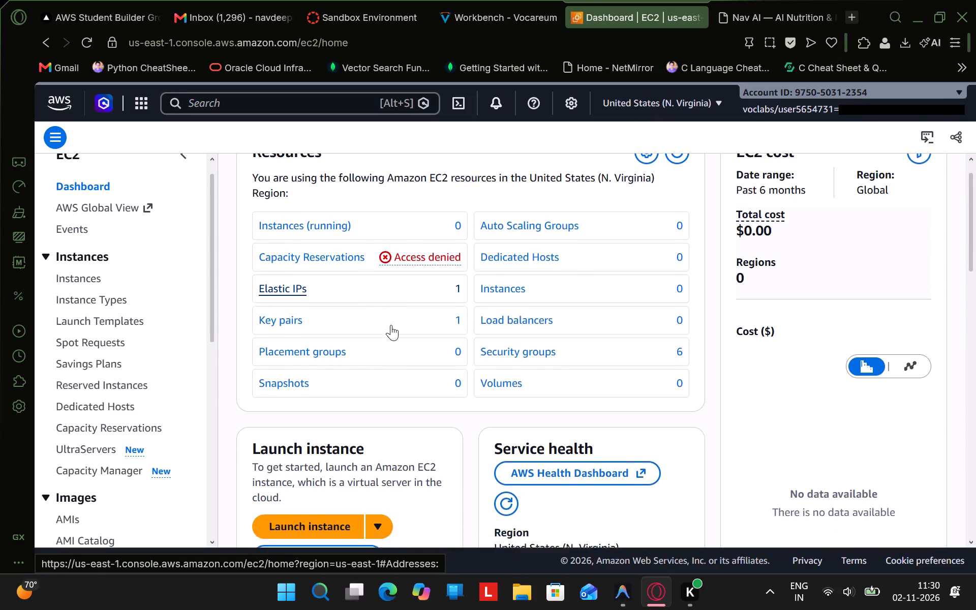
pyautogui.scroll(-4, 391, 325)
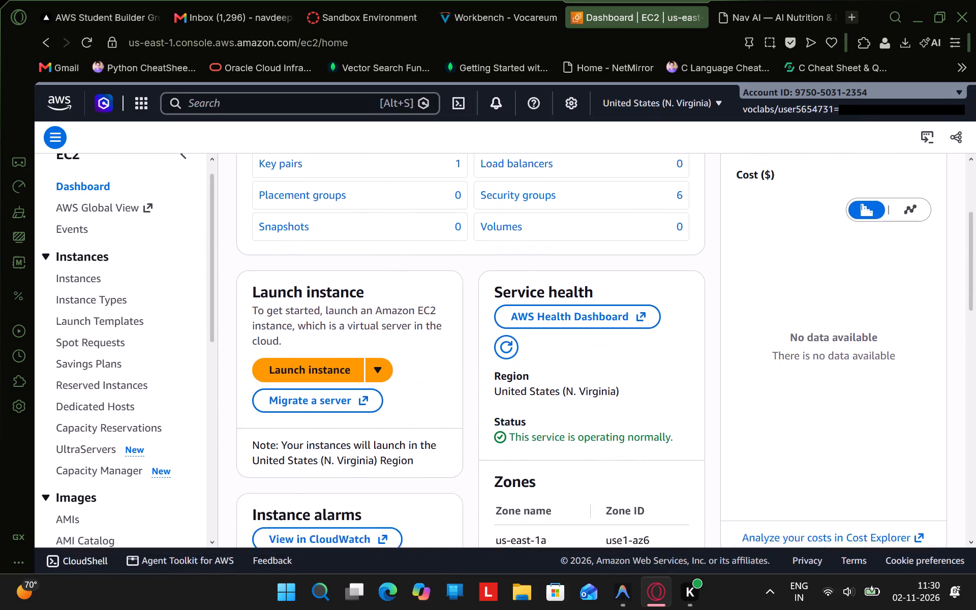
pyautogui.scroll(-2, 391, 325)
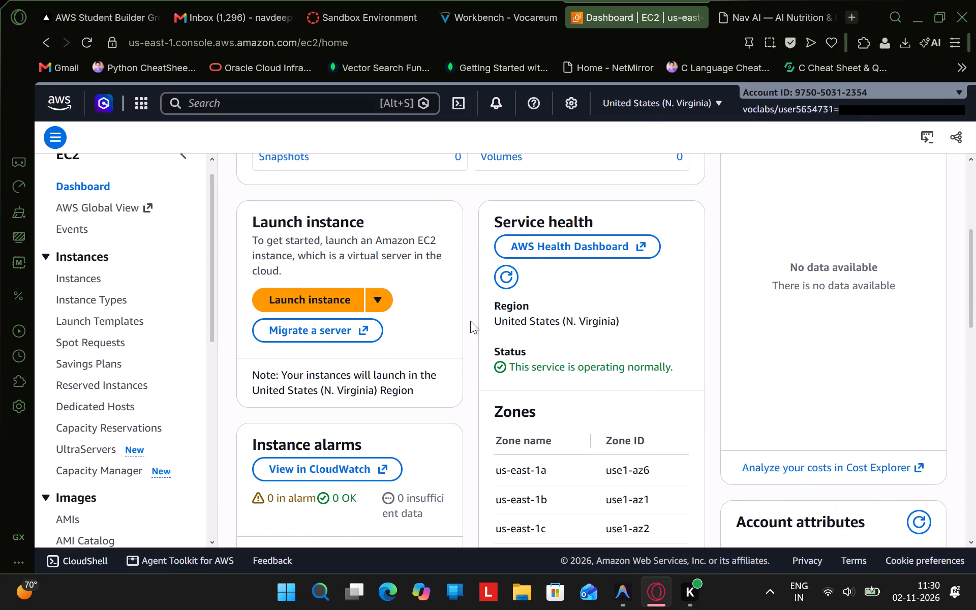
pyautogui.scroll(-1, 627, 288)
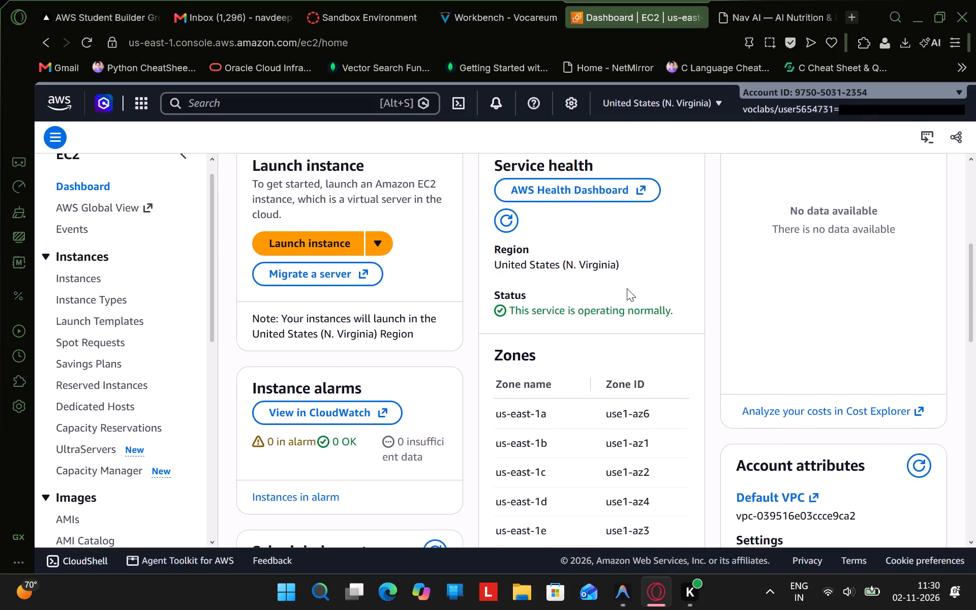
pyautogui.scroll(-1, 627, 288)
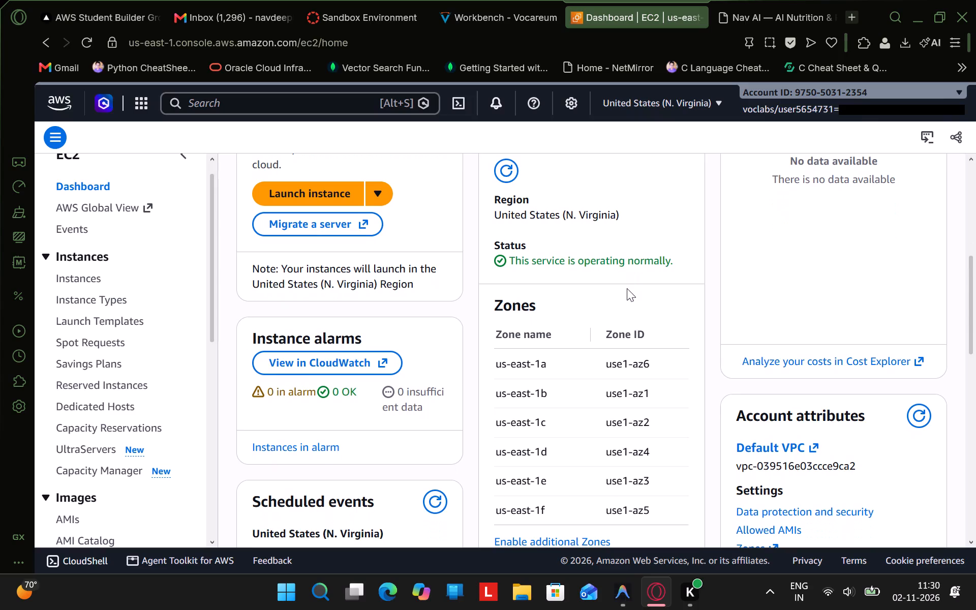
pyautogui.scroll(1, 627, 288)
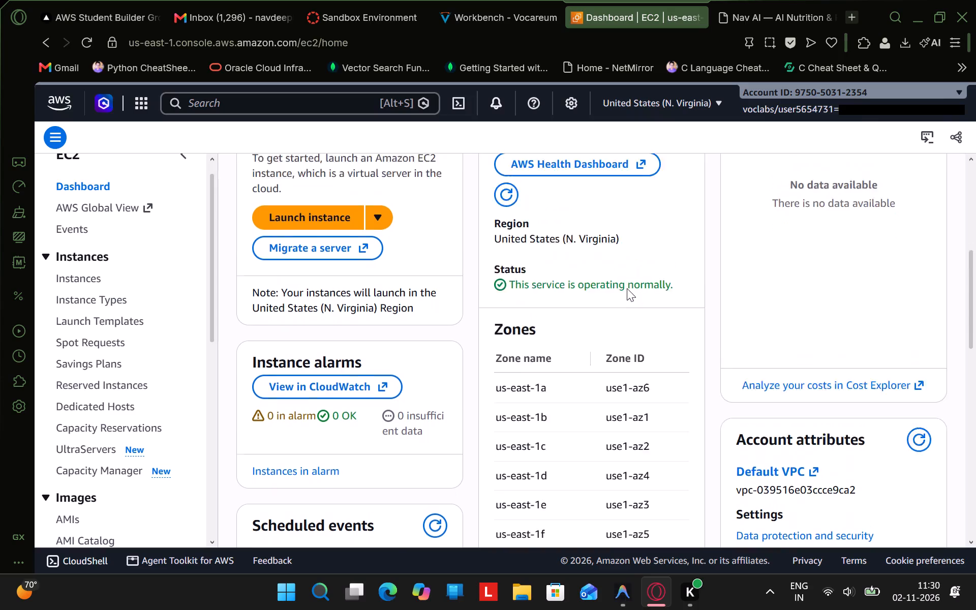
pyautogui.scroll(4, 627, 288)
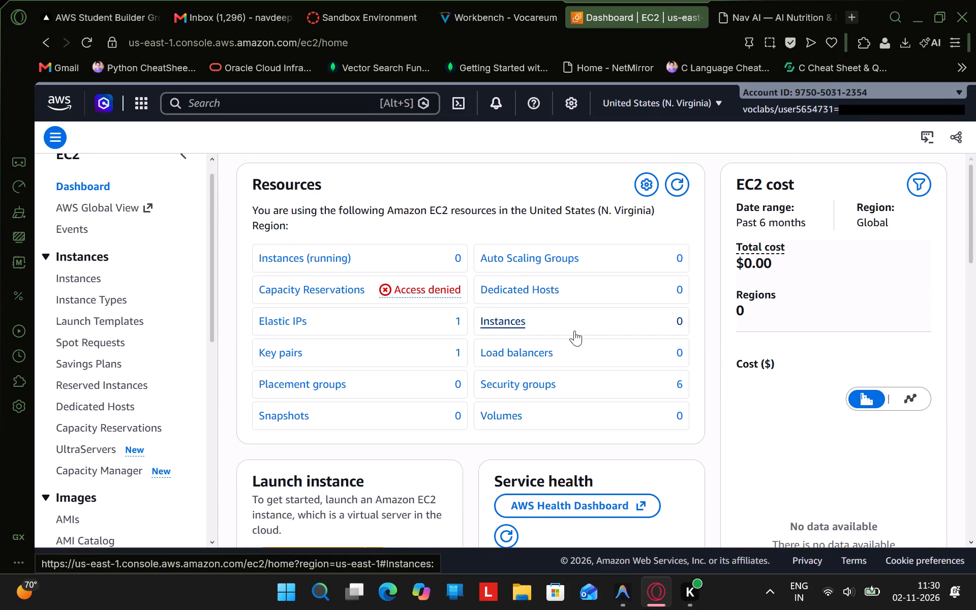
# Open the list of EC2 instances.
pyautogui.click(89, 278)
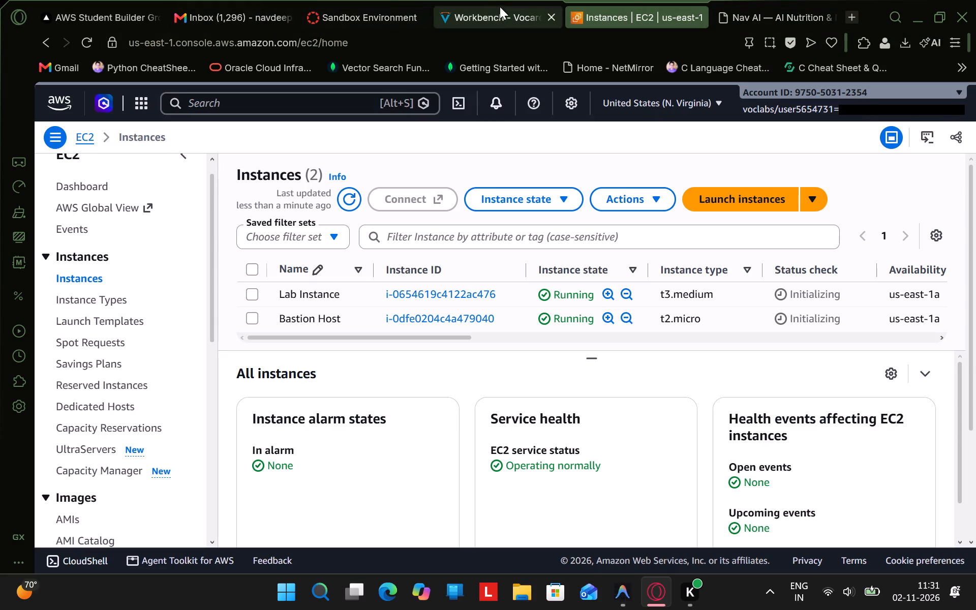
# Open the AWS Pricing Calculator in a new tab and start a public estimate without signing in.
pyautogui.click(853, 15)
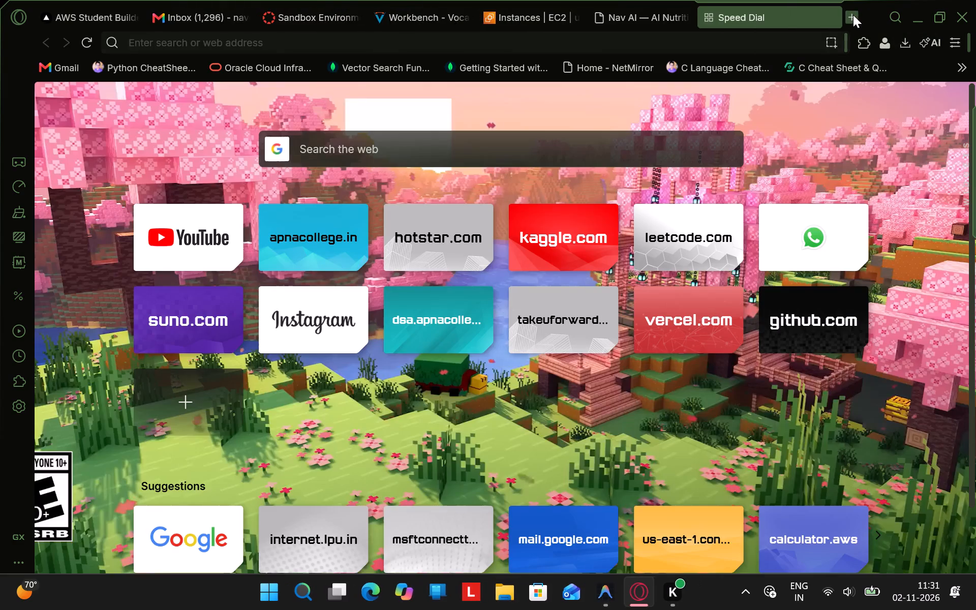
pyautogui.press('a')
pyautogui.press('BackSpace')
pyautogui.press('BackSpace')
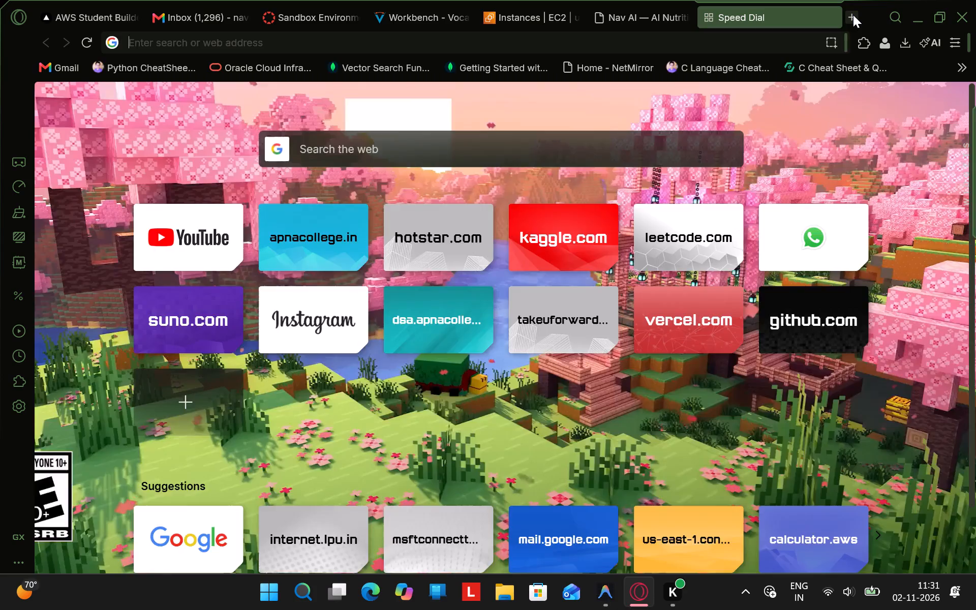
pyautogui.write('cal')
pyautogui.press('Return')
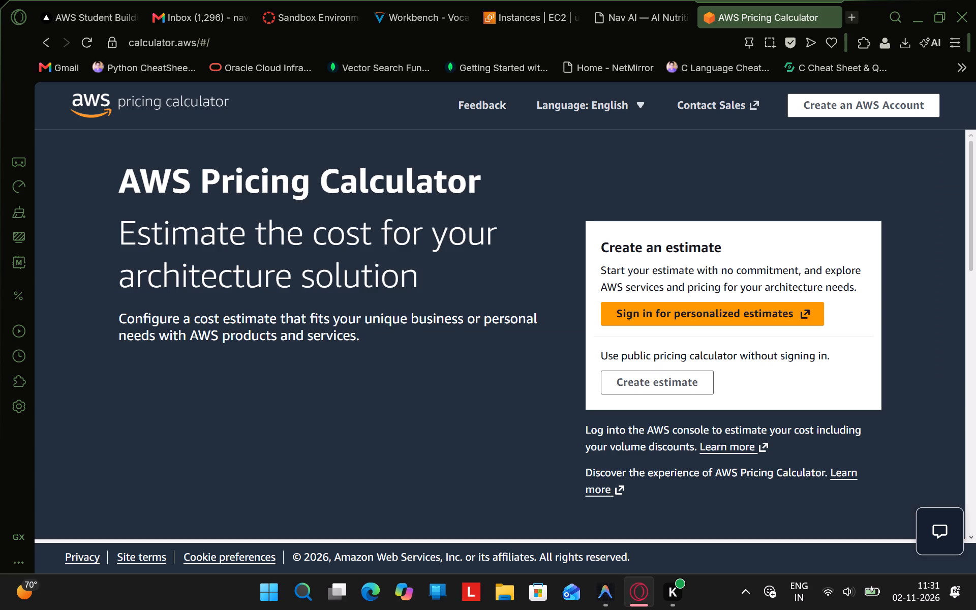
pyautogui.click(673, 383)
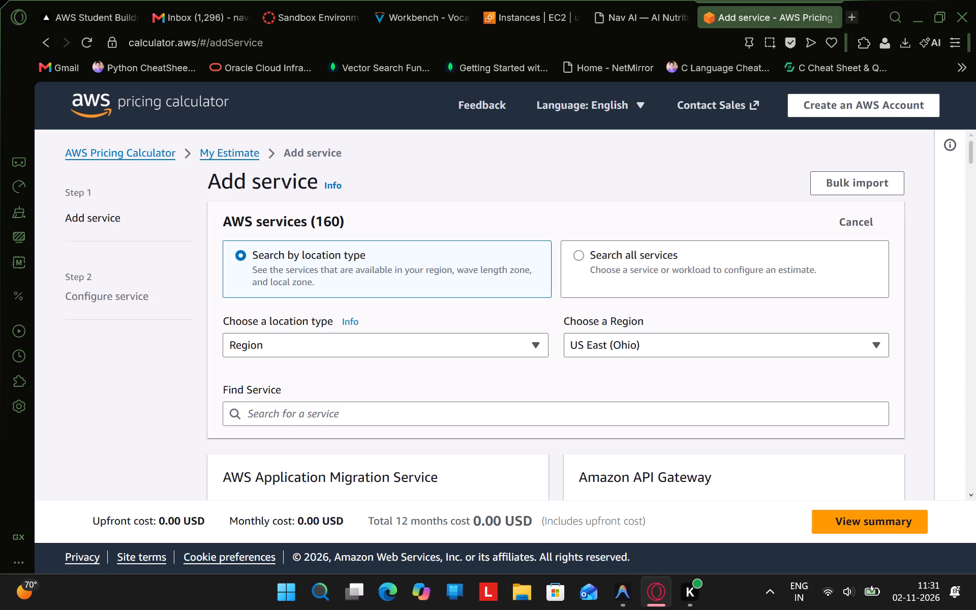
# Keep the location type as Region, search the calculator's services for ec2, and open the Amazon EC2 configuration.
pyautogui.click(441, 351)
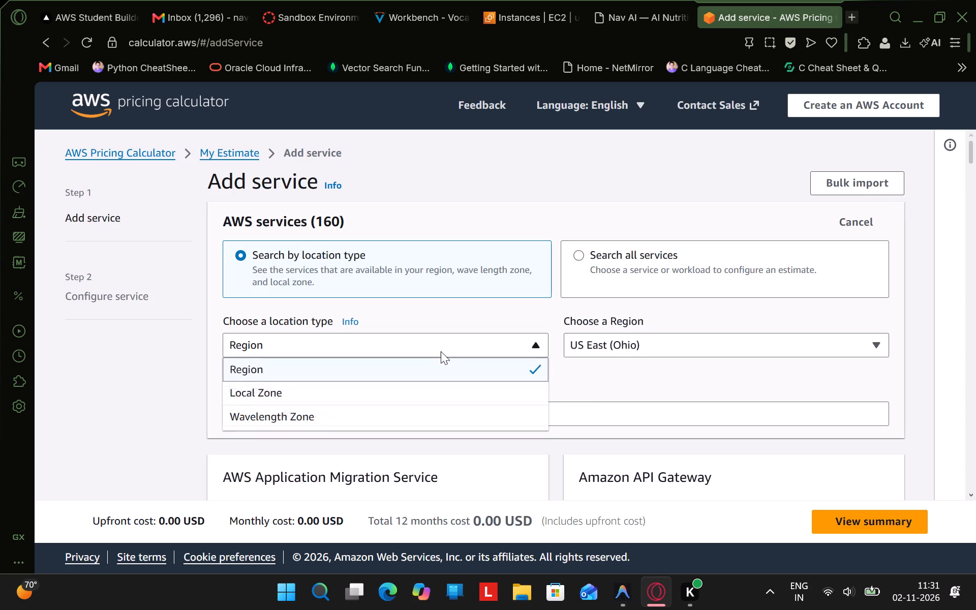
pyautogui.click(382, 339)
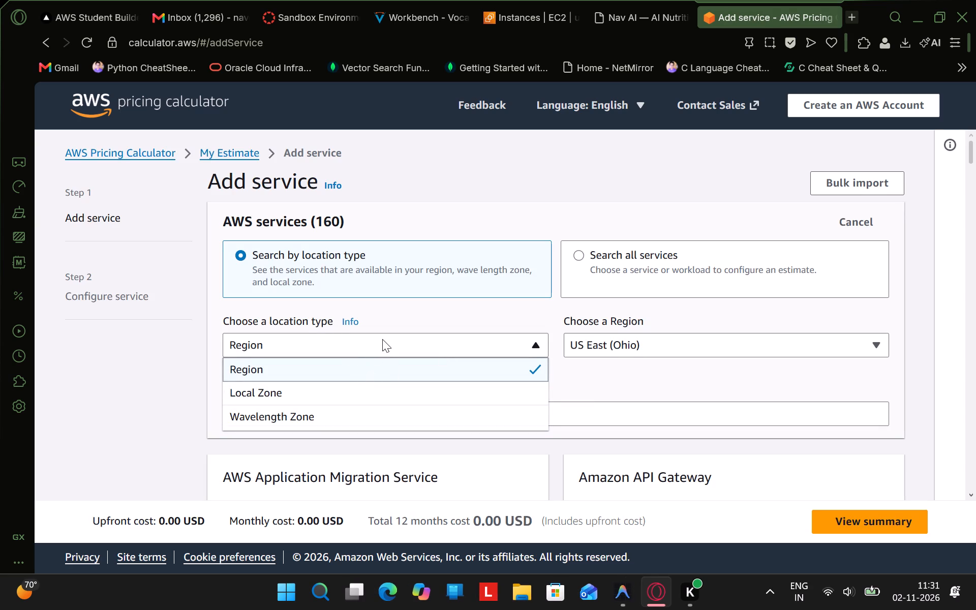
pyautogui.scroll(-1, 455, 335)
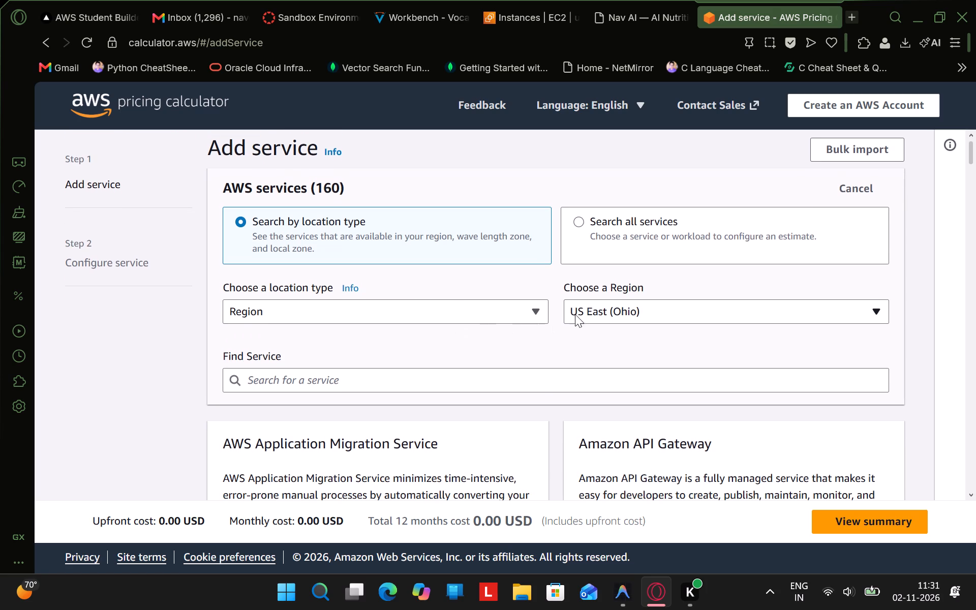
pyautogui.scroll(-1, 490, 361)
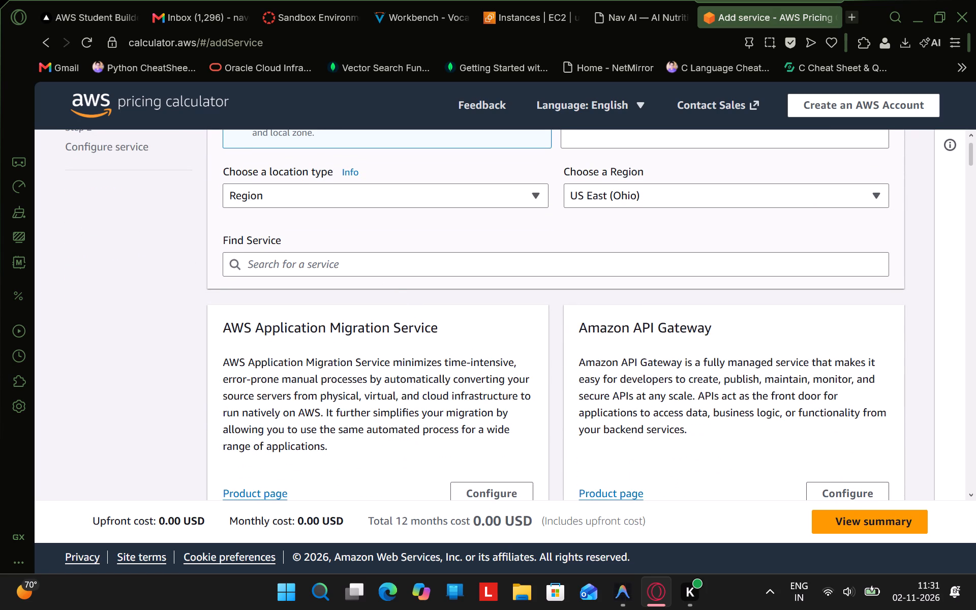
pyautogui.click(364, 259)
pyautogui.press('c')
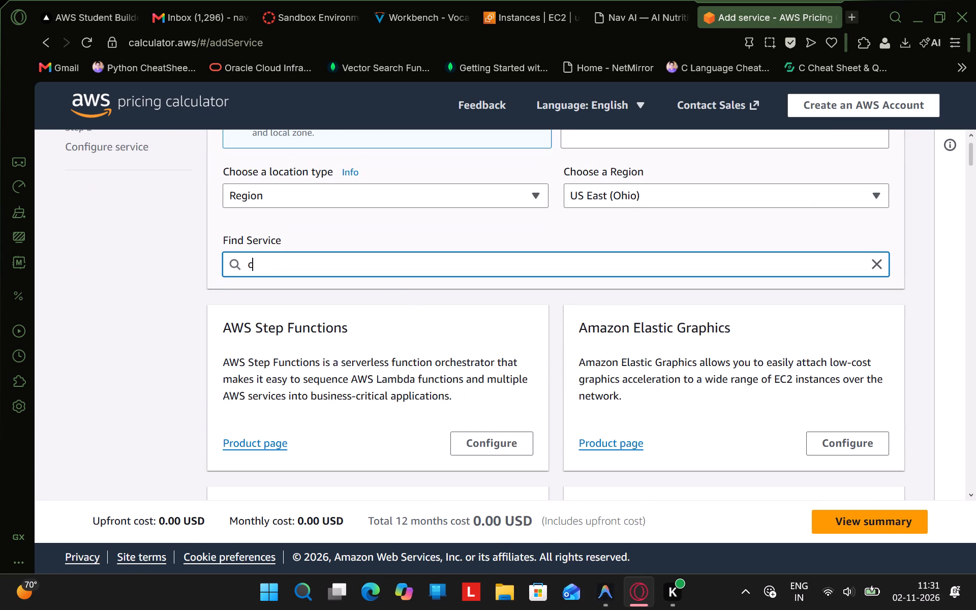
pyautogui.press('BackSpace')
pyautogui.write('ec2')
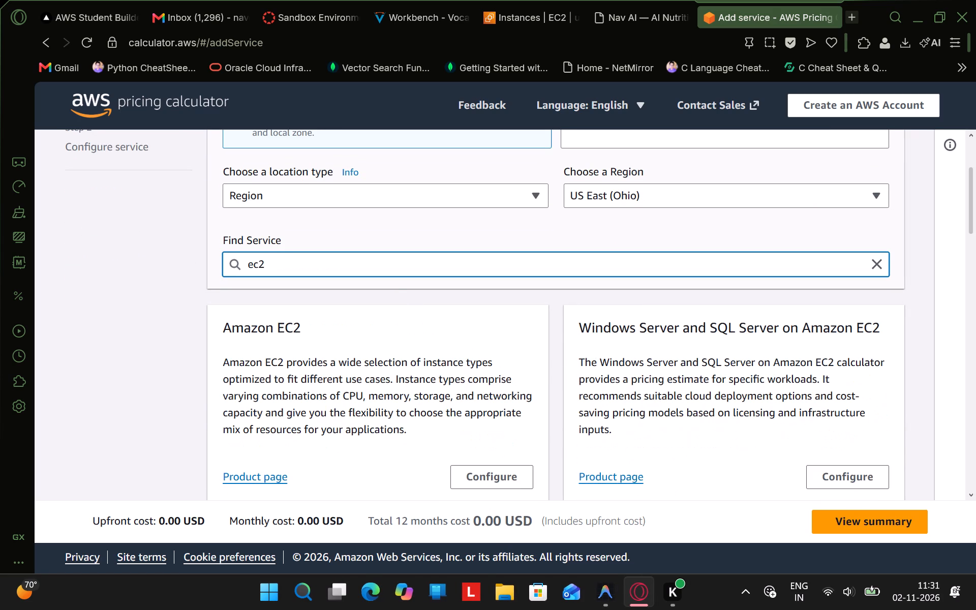
pyautogui.click(478, 477)
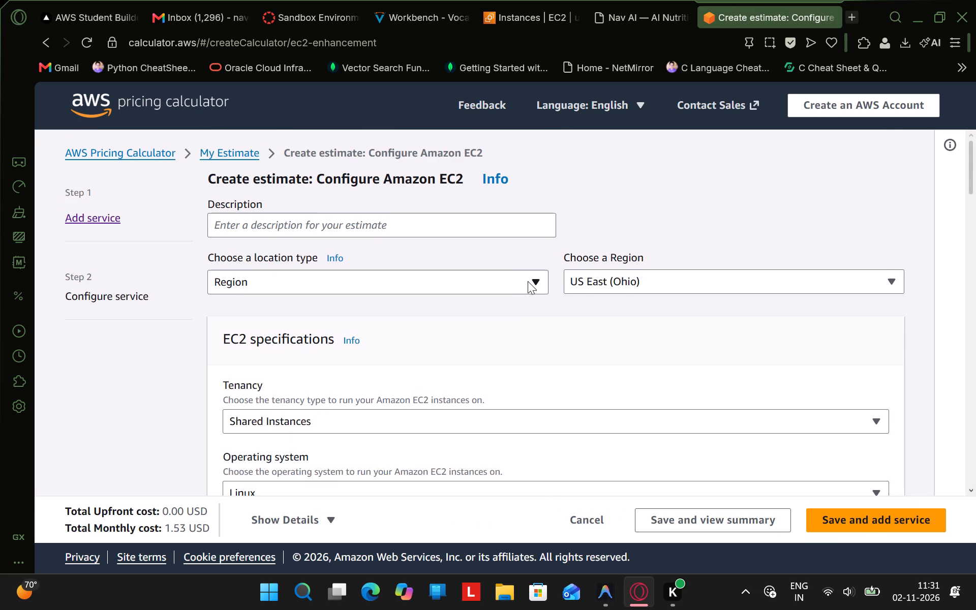
# Select the t4g.micro instance type for the EC2 estimate, leaving shared tenancy, Linux and one constant-usage instance as they are.
pyautogui.scroll(-2, 528, 281)
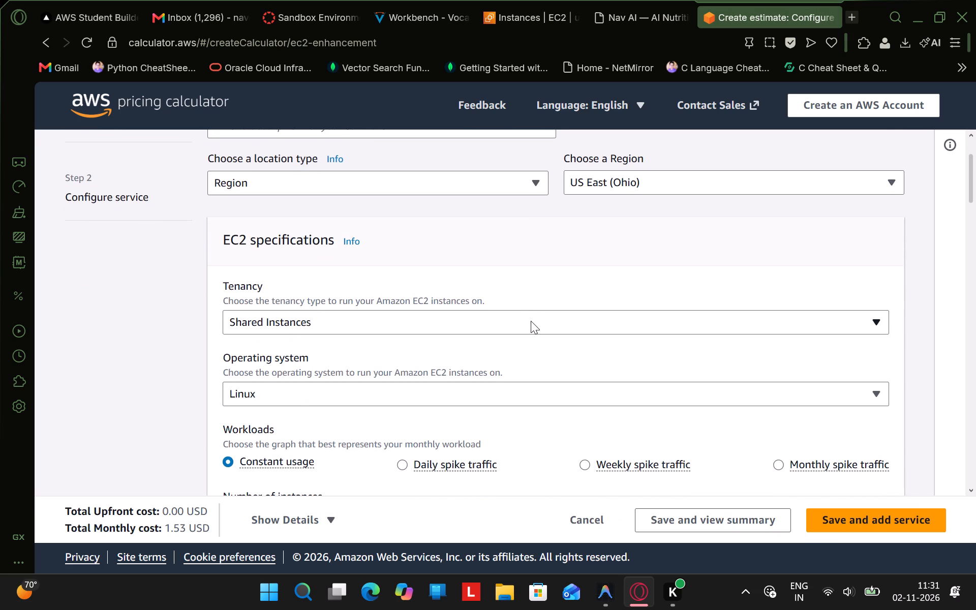
pyautogui.scroll(-2, 531, 321)
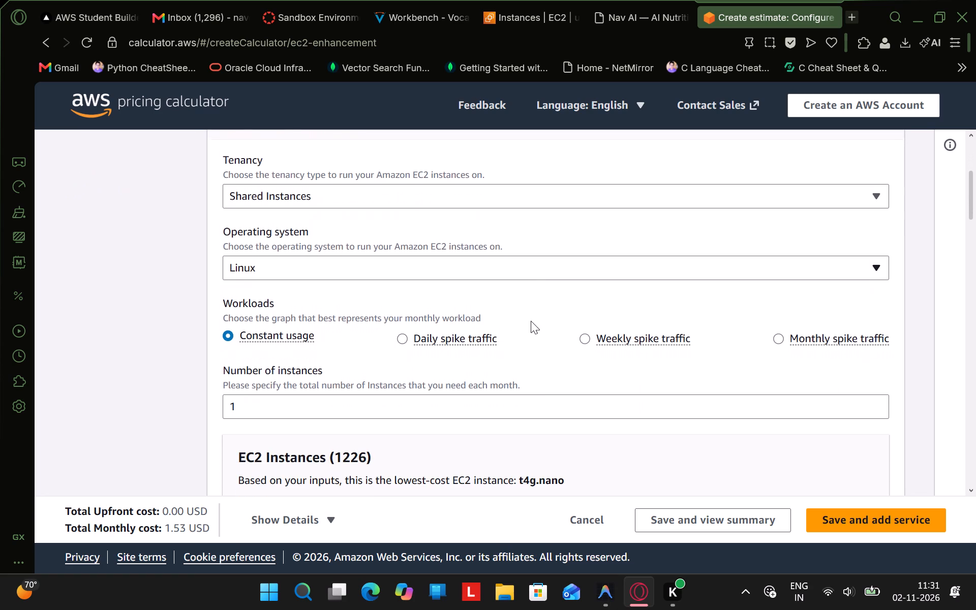
pyautogui.scroll(-5, 496, 355)
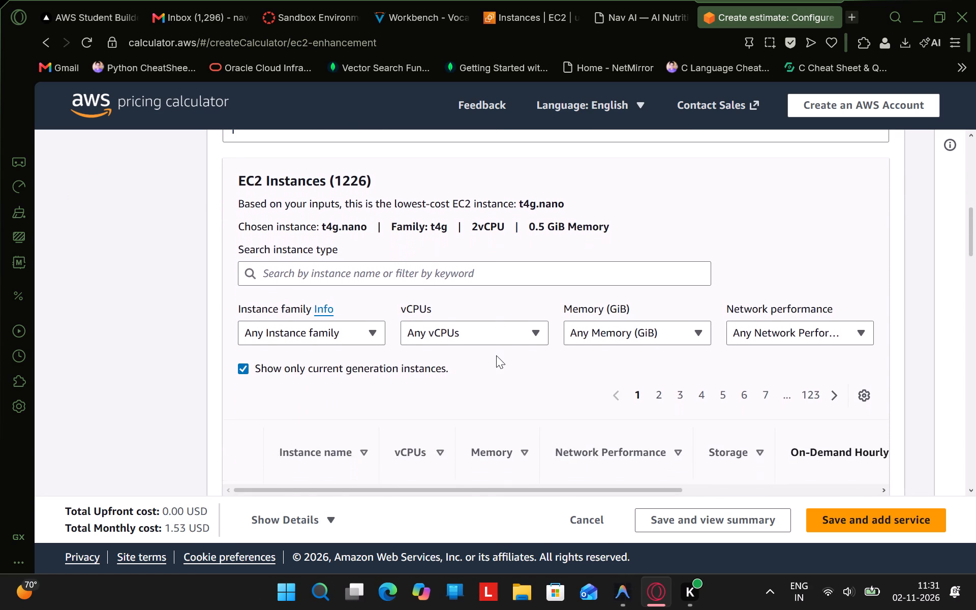
pyautogui.scroll(-2, 496, 355)
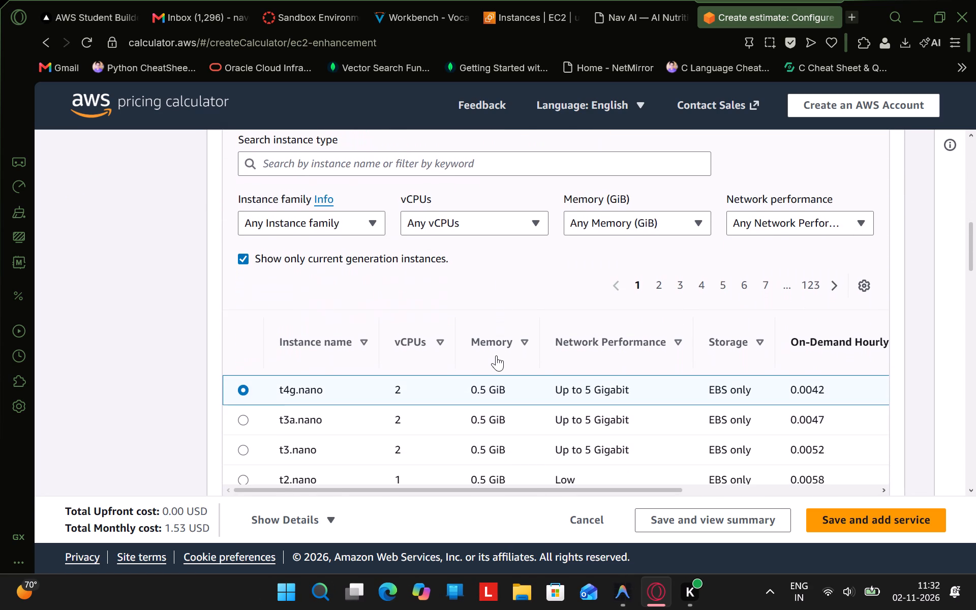
pyautogui.scroll(-2, 496, 355)
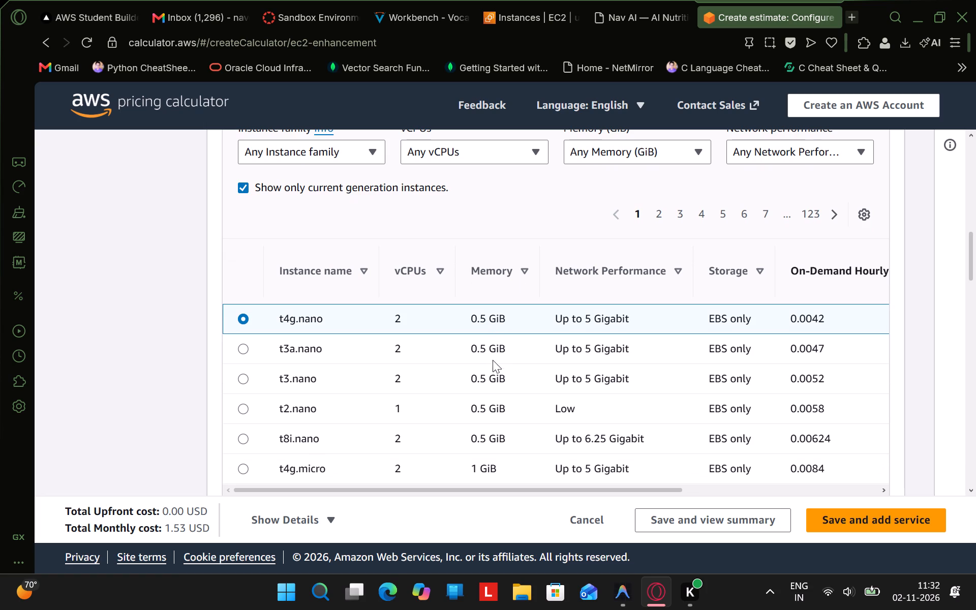
pyautogui.scroll(-1, 464, 400)
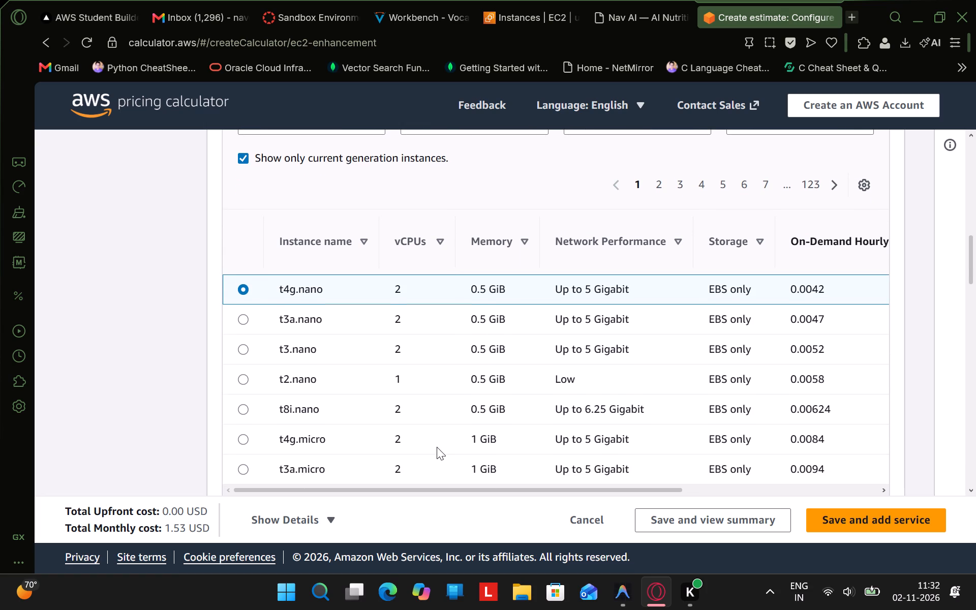
pyautogui.click(437, 447)
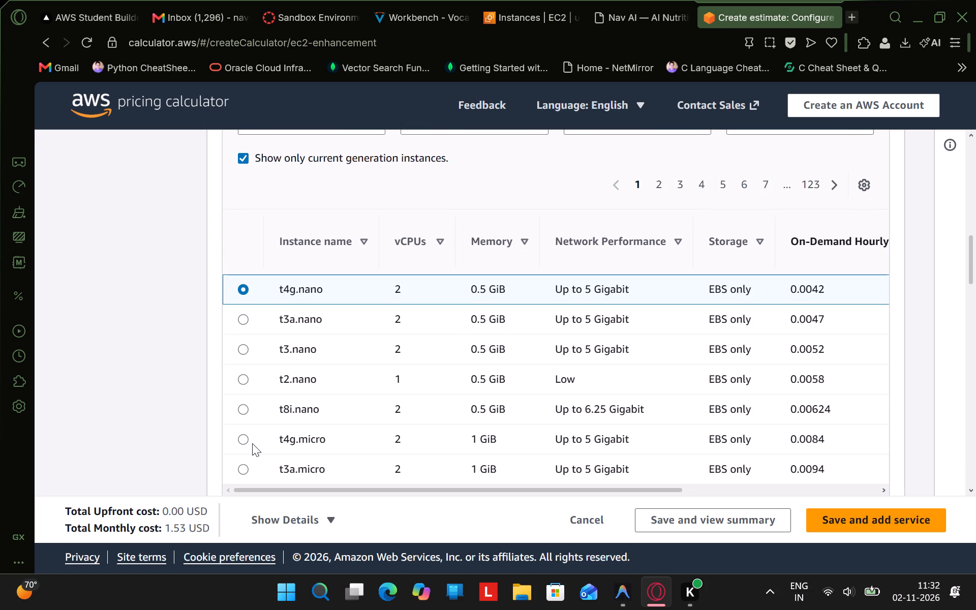
pyautogui.click(252, 443)
# Examine the payment options and the optional EBS, detailed monitoring, data transfer and additional costs sections.
pyautogui.scroll(-1, 409, 419)
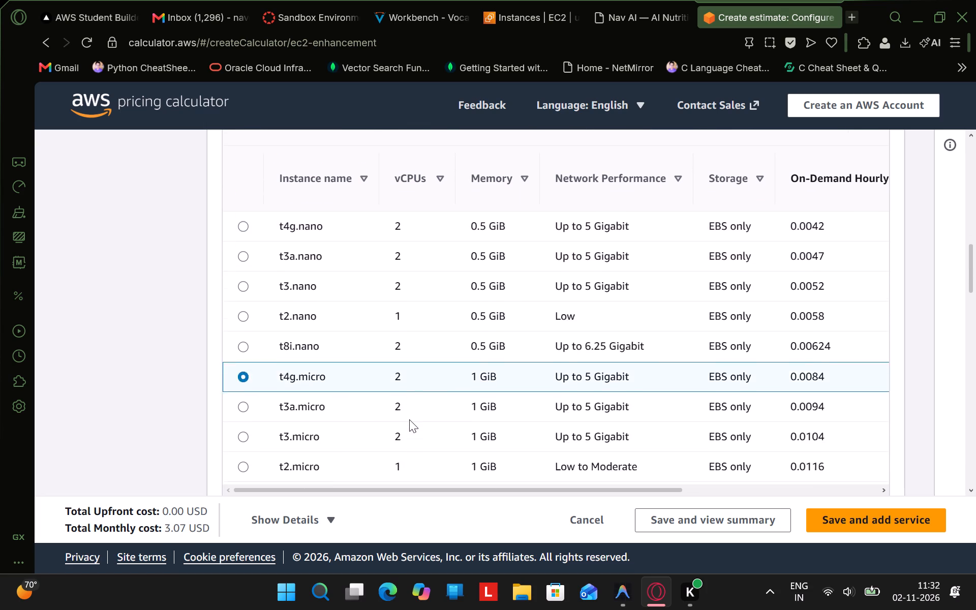
pyautogui.scroll(-5, 409, 419)
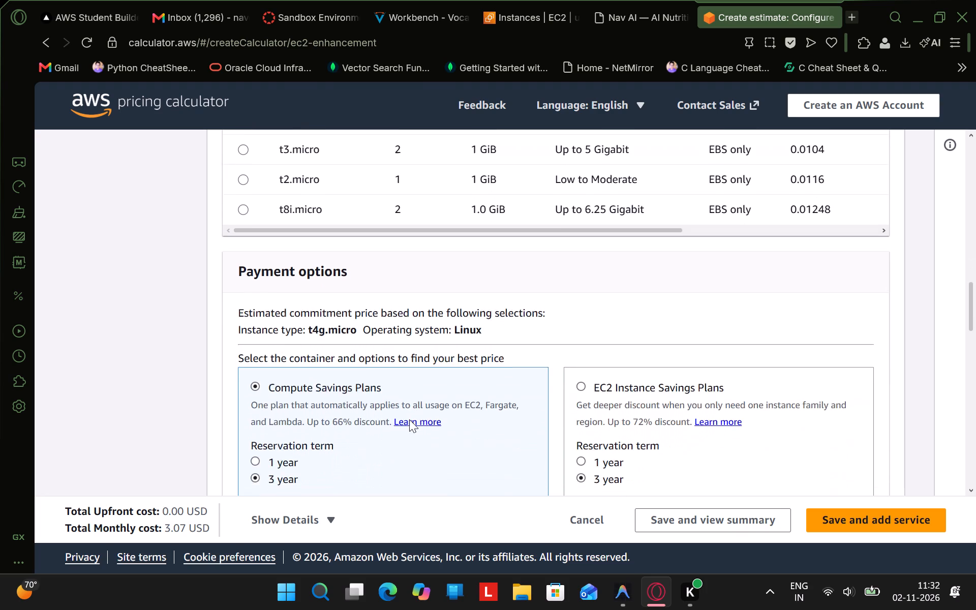
pyautogui.scroll(-3, 409, 419)
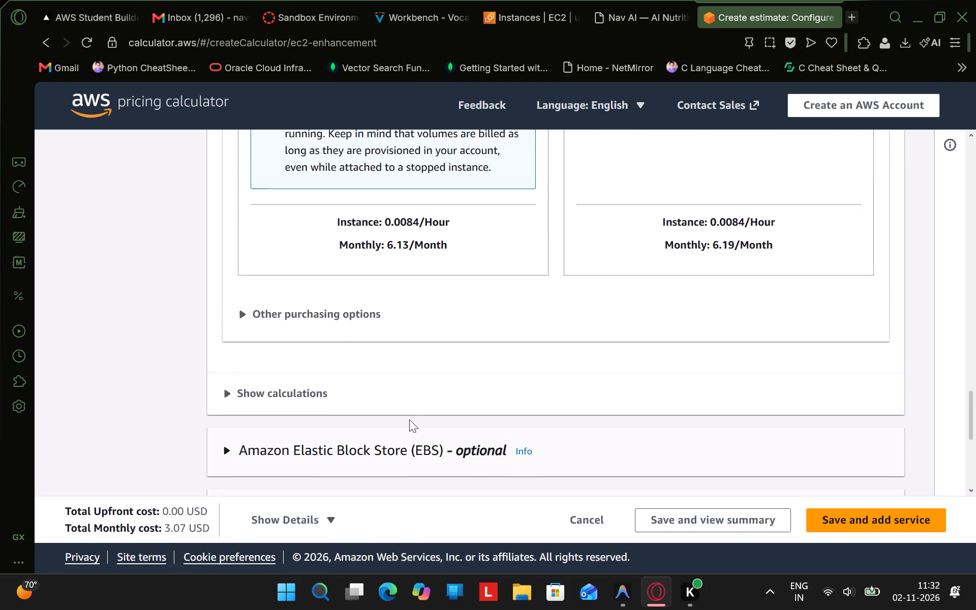
pyautogui.click(438, 390)
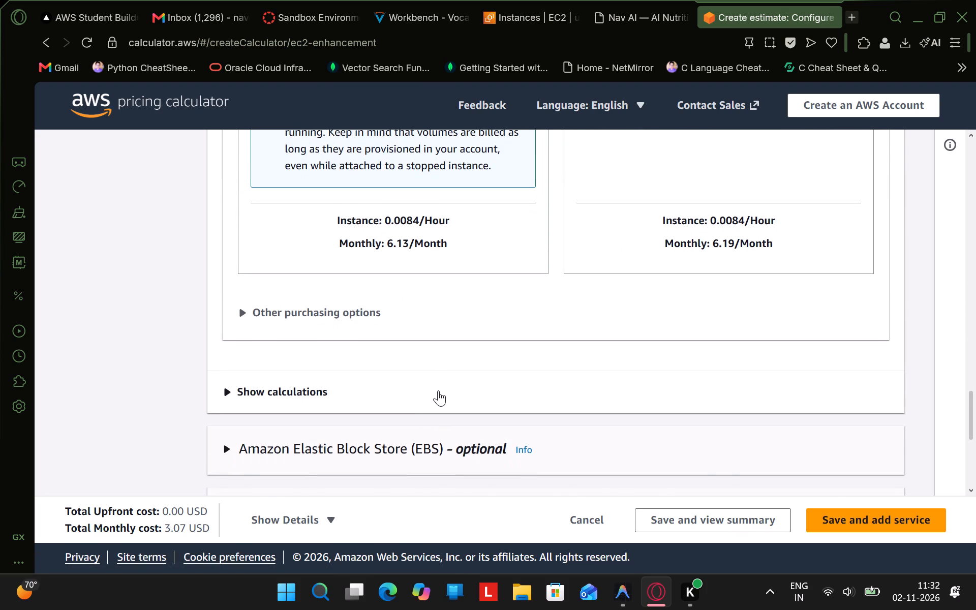
pyautogui.click(438, 390)
pyautogui.scroll(-2, 438, 390)
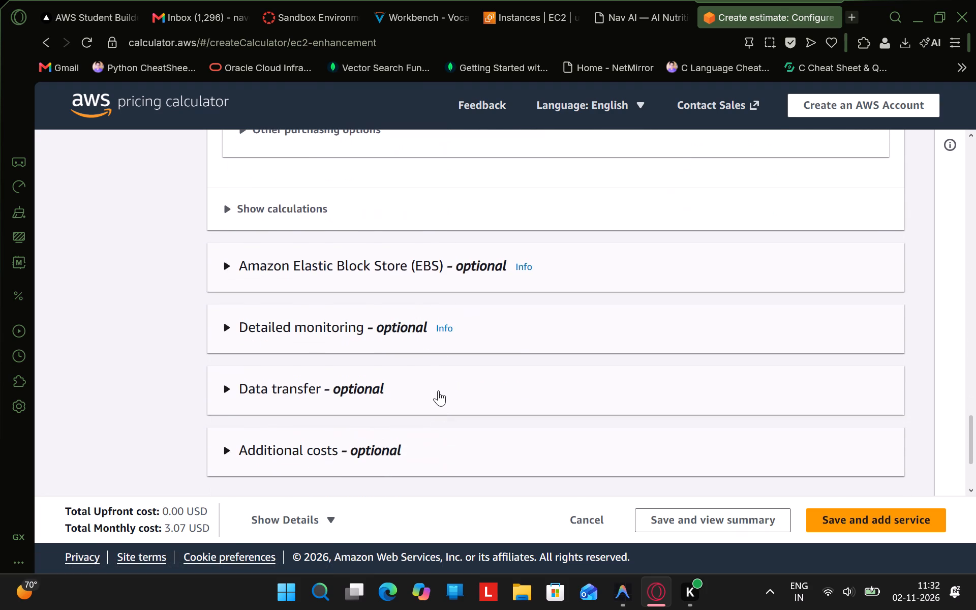
pyautogui.scroll(-2, 438, 390)
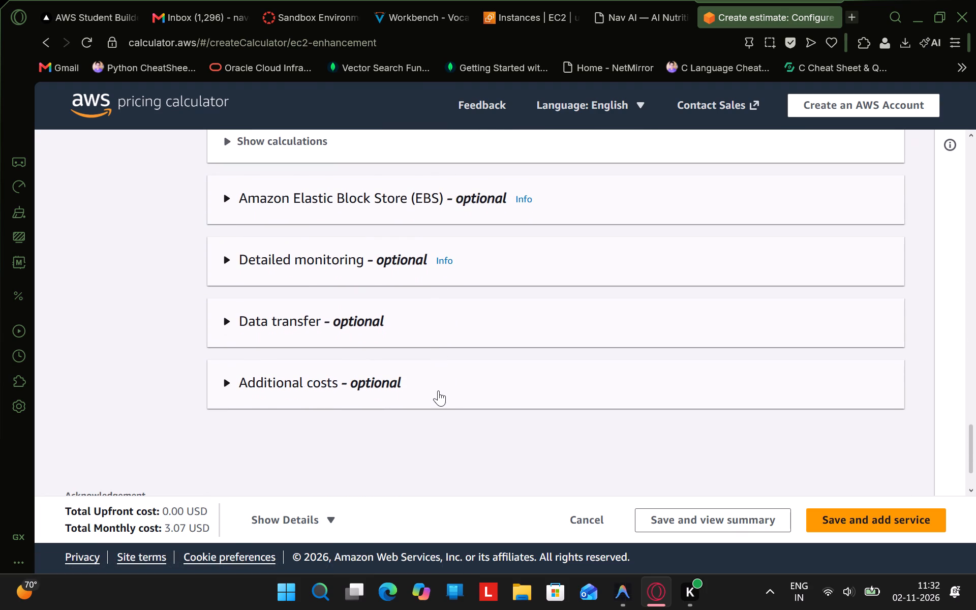
pyautogui.scroll(-1, 438, 390)
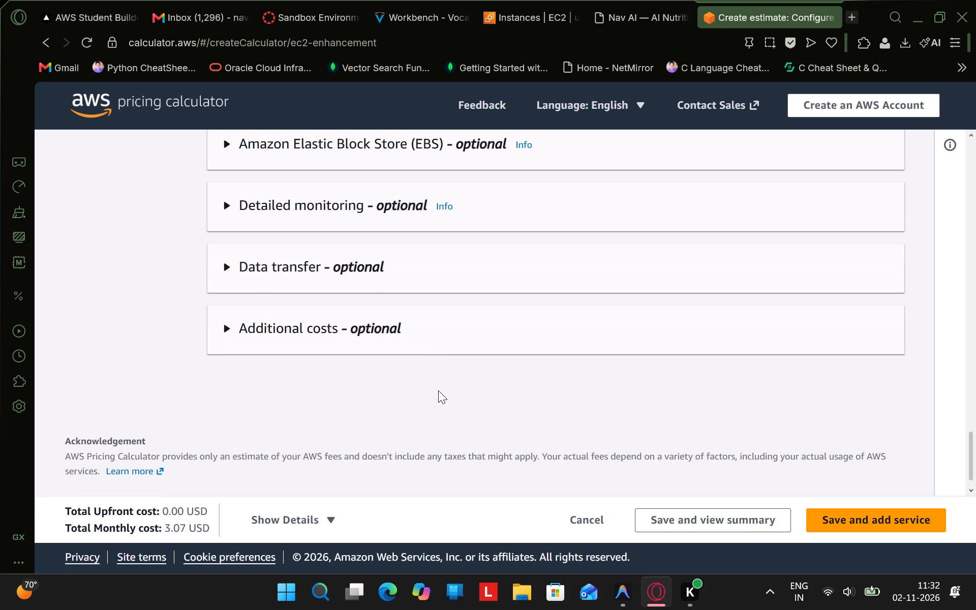
pyautogui.scroll(-1, 438, 390)
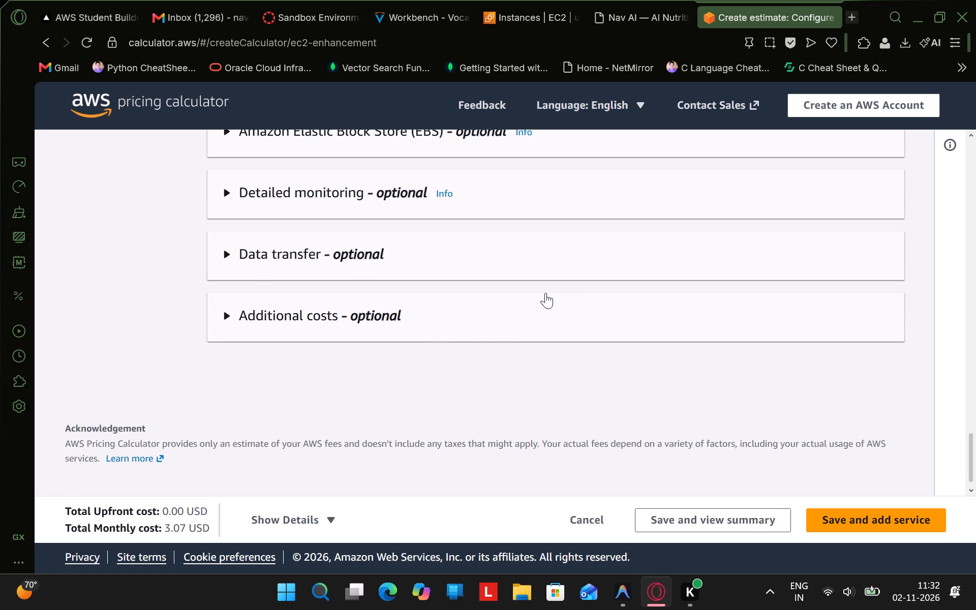
pyautogui.click(545, 293)
pyautogui.click(545, 293)
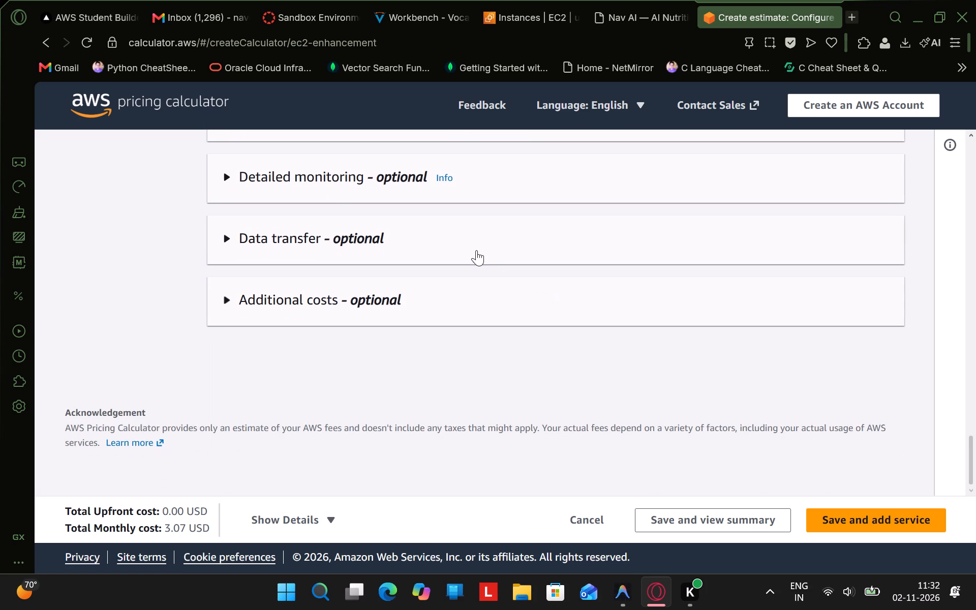
pyautogui.click(476, 250)
pyautogui.click(476, 250)
pyautogui.scroll(2, 476, 250)
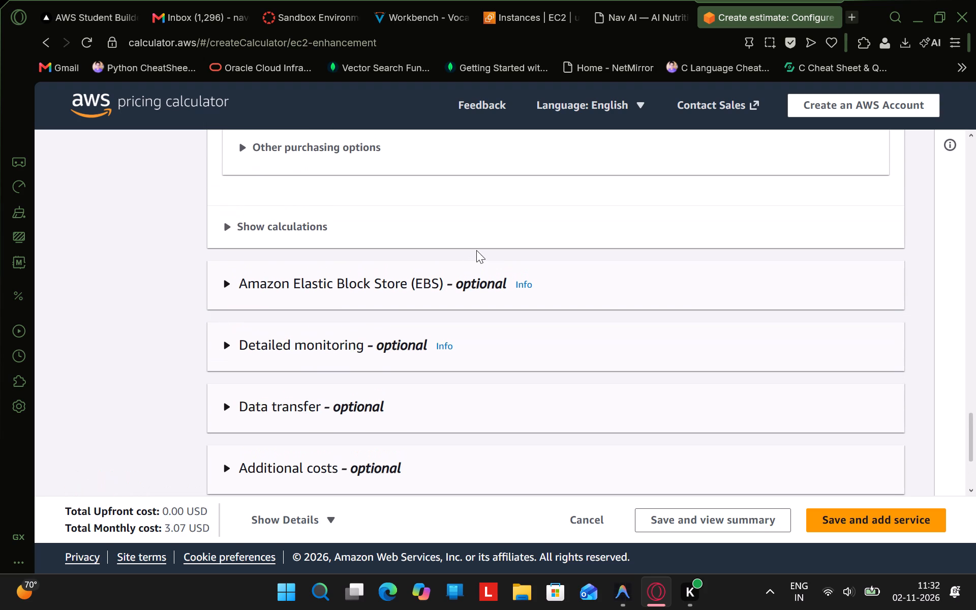
# Expand the optional Detailed monitoring section to inspect its setting, and collapse it again without enabling monitoring.
pyautogui.click(467, 347)
pyautogui.scroll(-1, 467, 347)
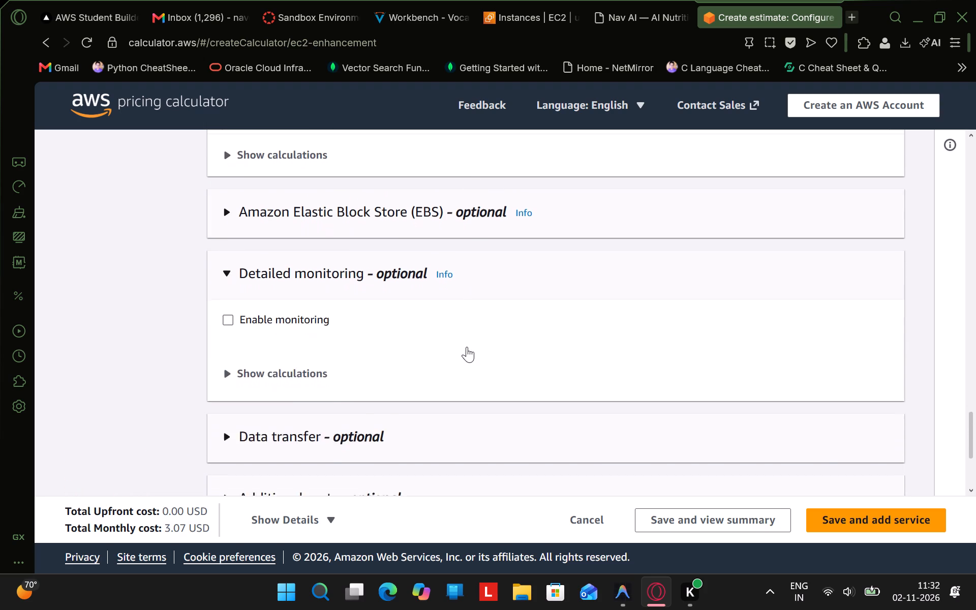
pyautogui.scroll(-1, 467, 347)
pyautogui.scroll(4, 467, 347)
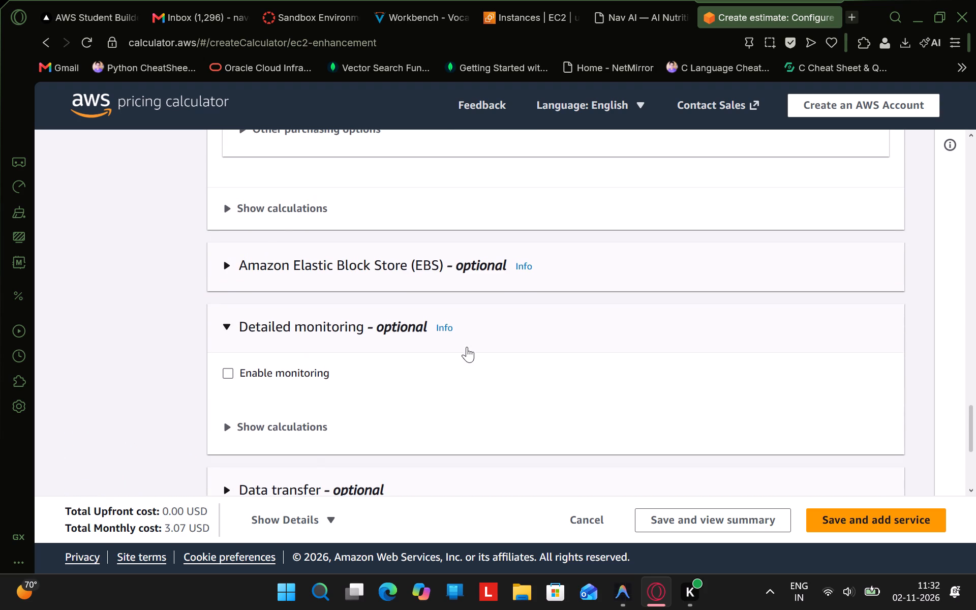
pyautogui.click(484, 334)
# In the optional Amazon Elastic Block Store section, set the General Purpose SSD (gp3) storage amount to 1 TB.
pyautogui.scroll(4, 585, 264)
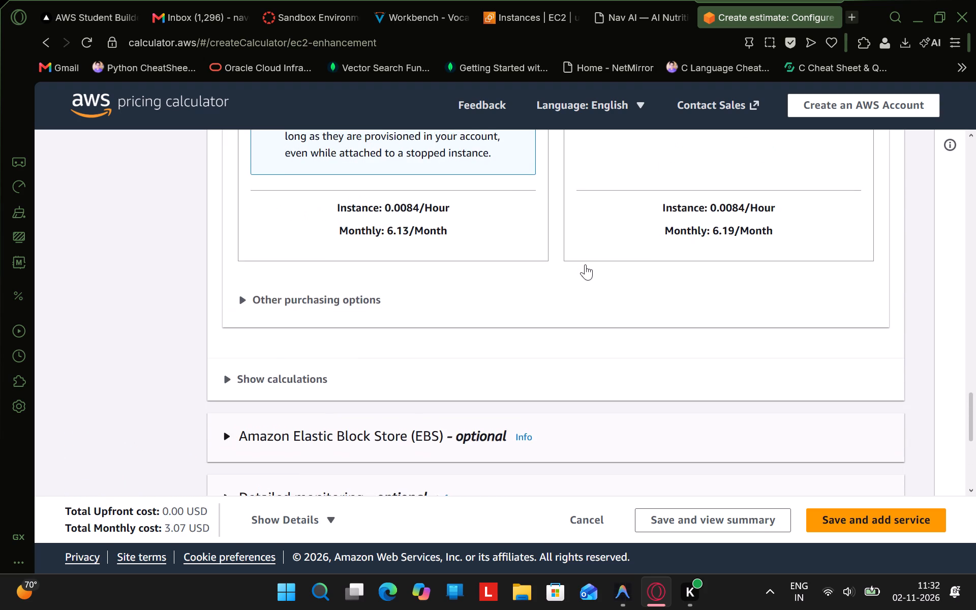
pyautogui.scroll(2, 585, 264)
pyautogui.scroll(-1, 585, 264)
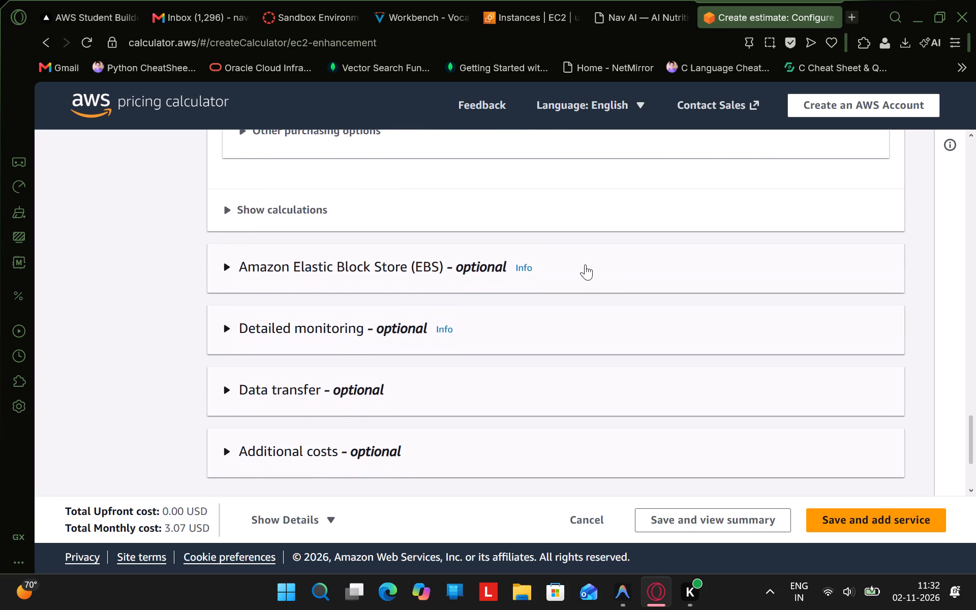
pyautogui.click(585, 264)
pyautogui.scroll(-2, 530, 346)
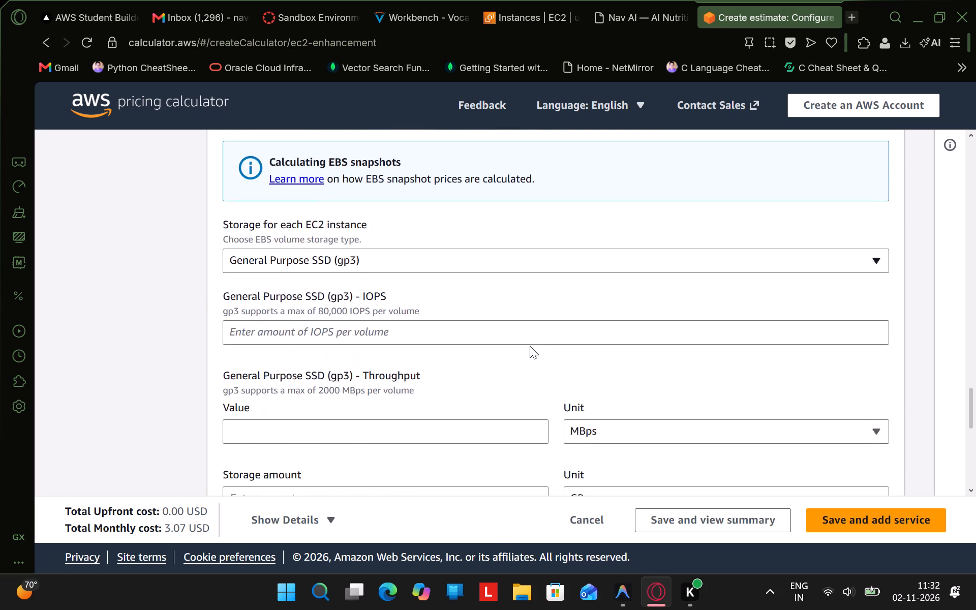
pyautogui.scroll(-1, 530, 346)
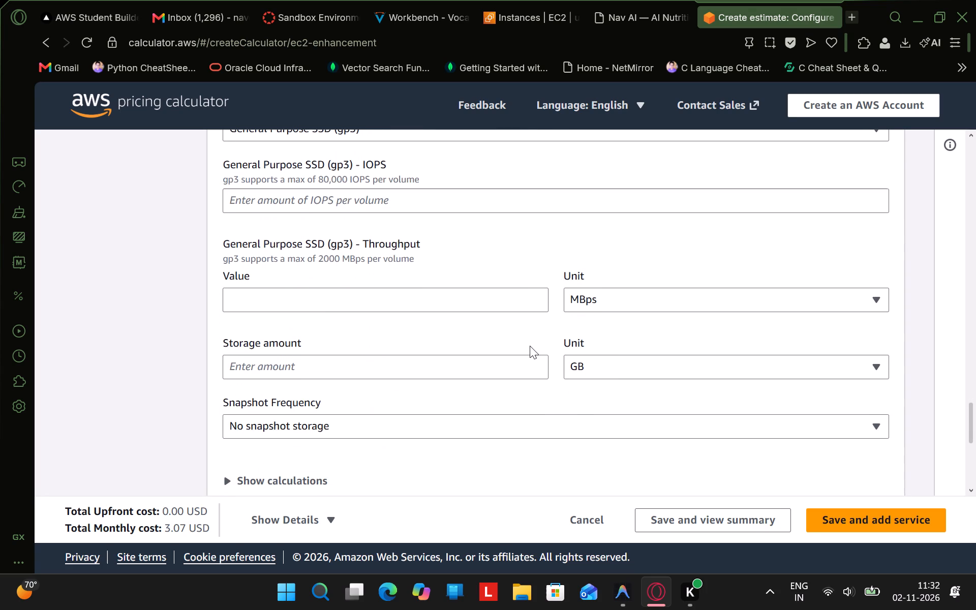
pyautogui.click(498, 361)
pyautogui.press('1')
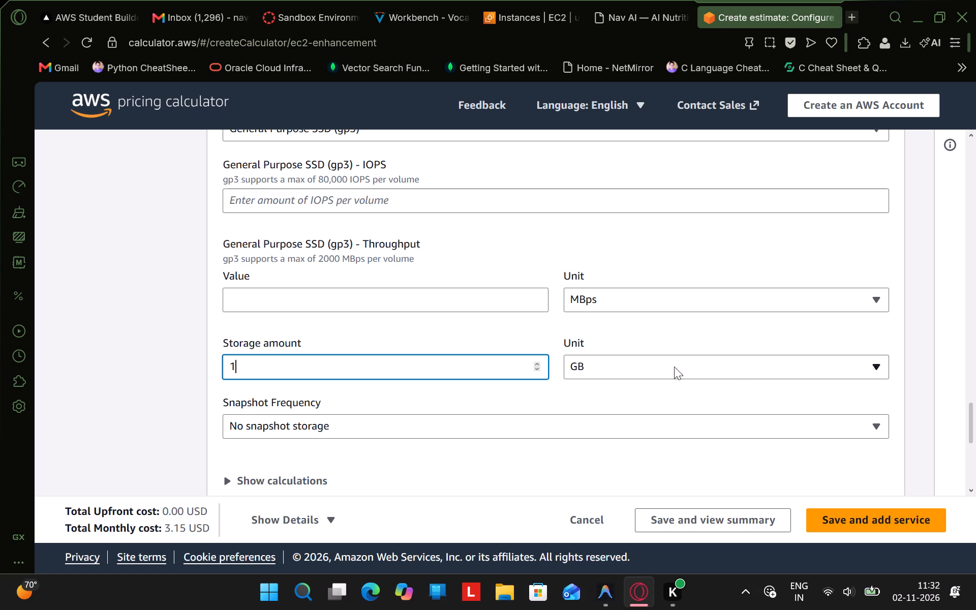
pyautogui.click(736, 373)
pyautogui.click(640, 346)
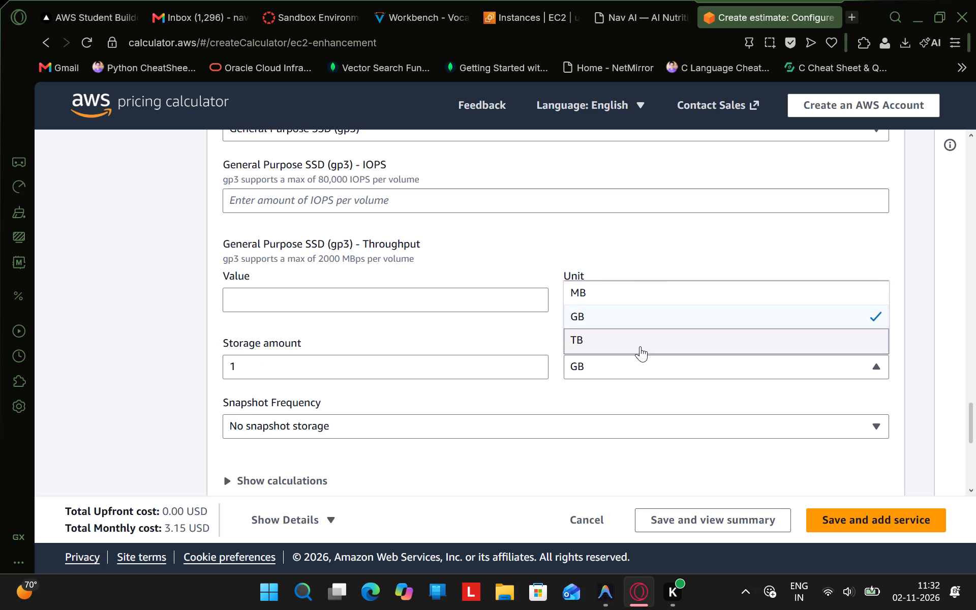
# Save the EC2 configuration to the estimate, browse the list of addable services, and open the estimate summary.
pyautogui.click(835, 522)
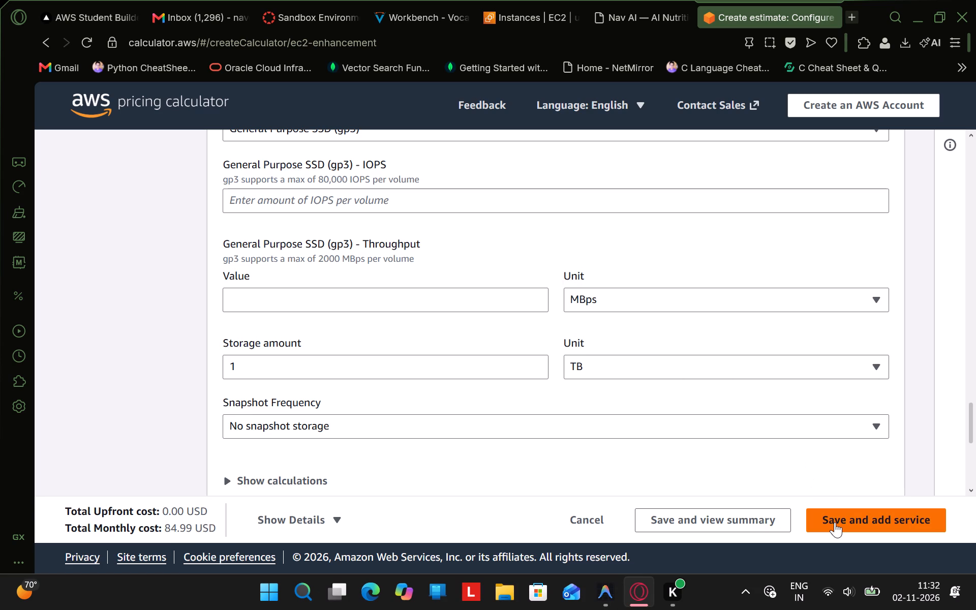
pyautogui.scroll(-1, 556, 340)
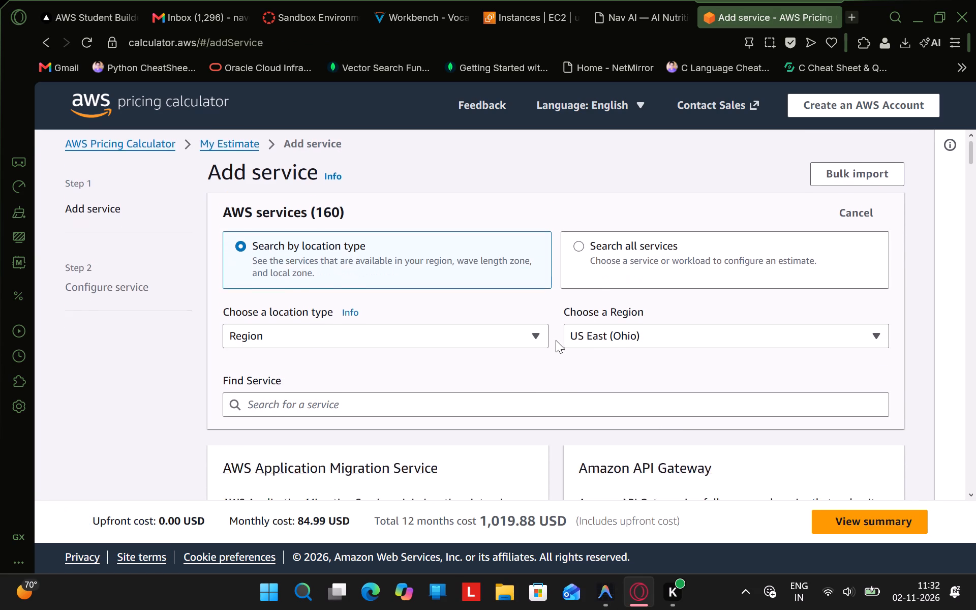
pyautogui.scroll(-5, 556, 340)
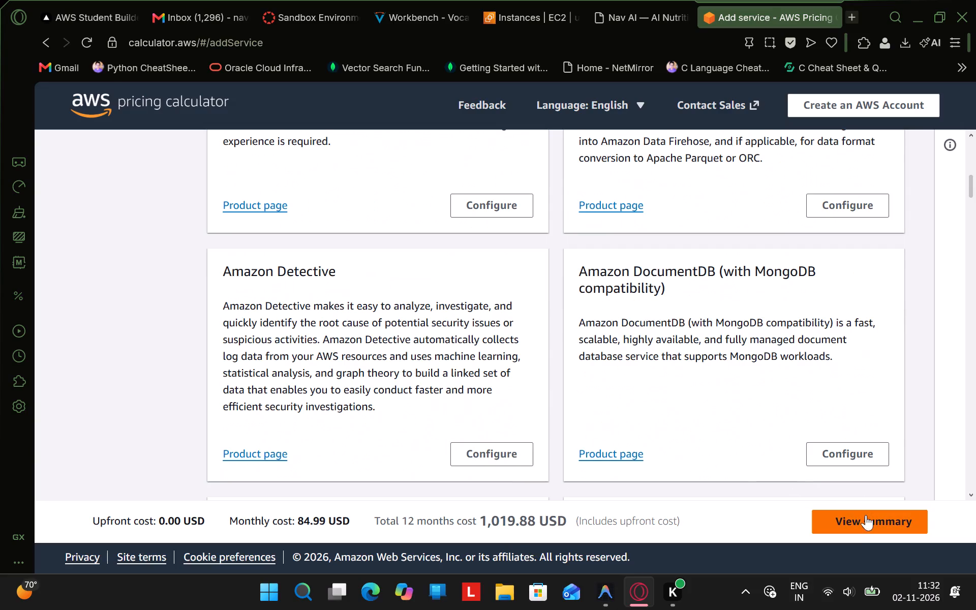
pyautogui.click(865, 518)
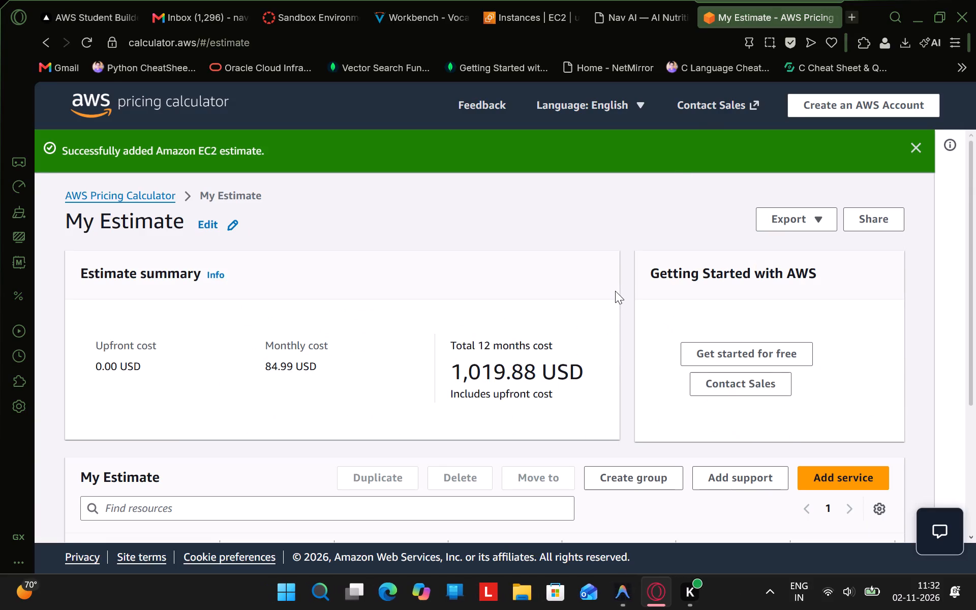
# Search the web for azure calculator in a new browser tab and open Microsoft's Pricing Calculator page.
pyautogui.click(852, 19)
pyautogui.press('a')
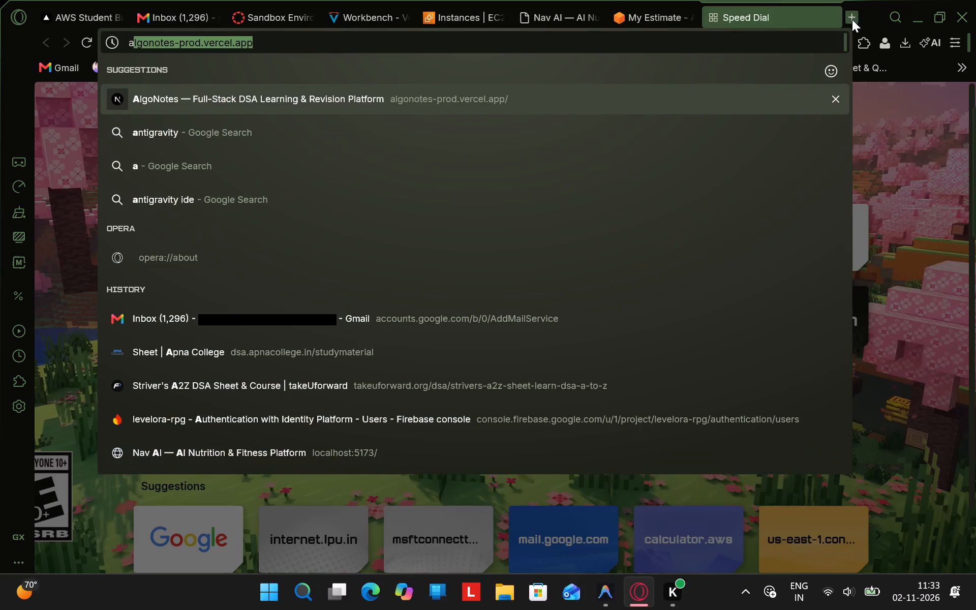
pyautogui.write('zure cal')
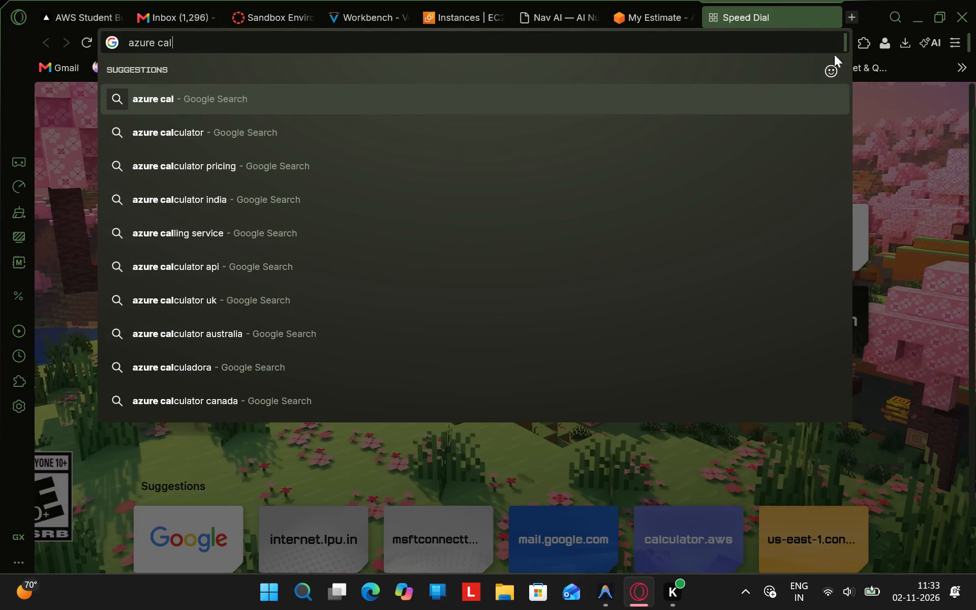
pyautogui.click(681, 142)
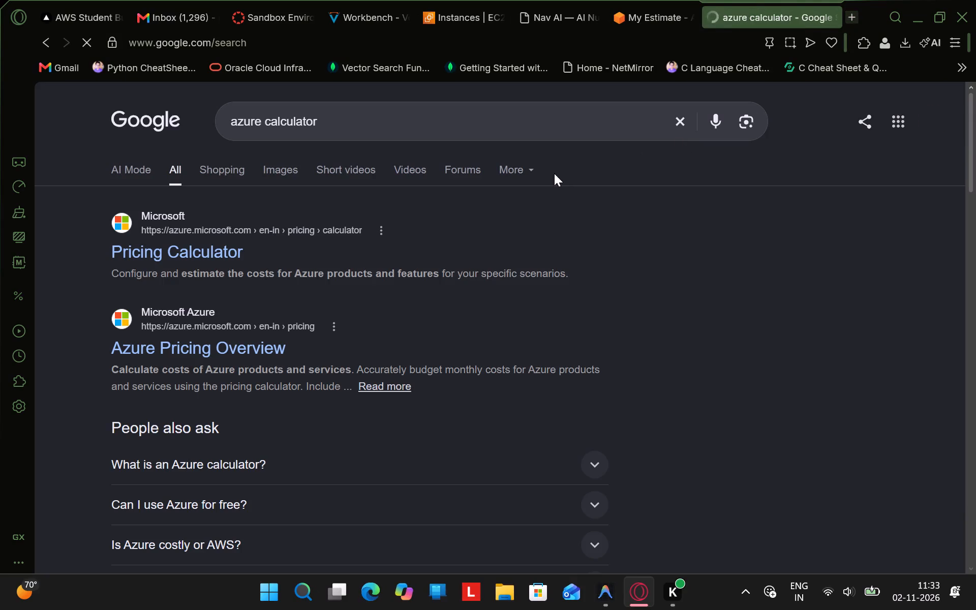
pyautogui.click(180, 245)
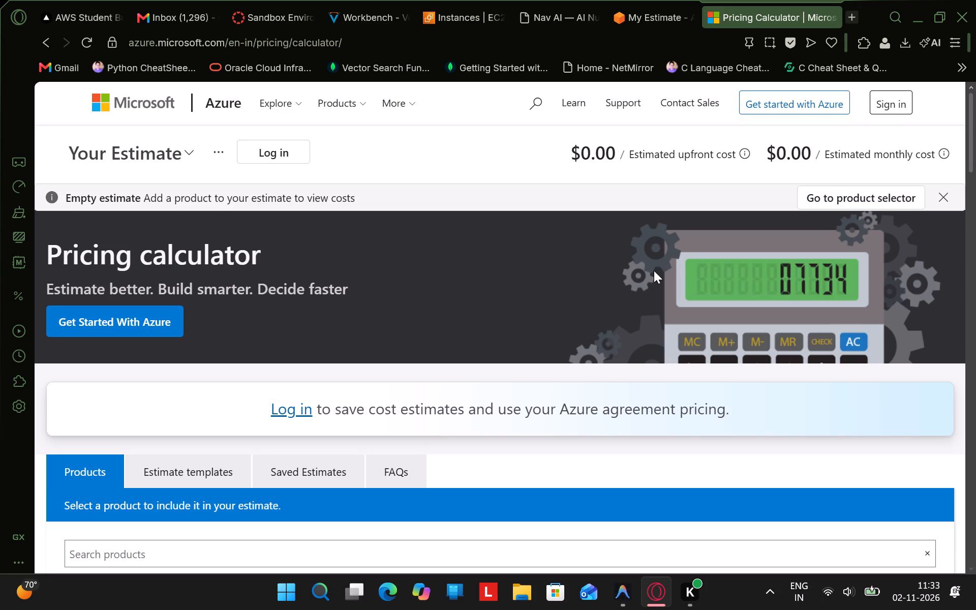
# Browse the featured products offered in the Azure Pricing Calculator.
pyautogui.scroll(-6, 654, 270)
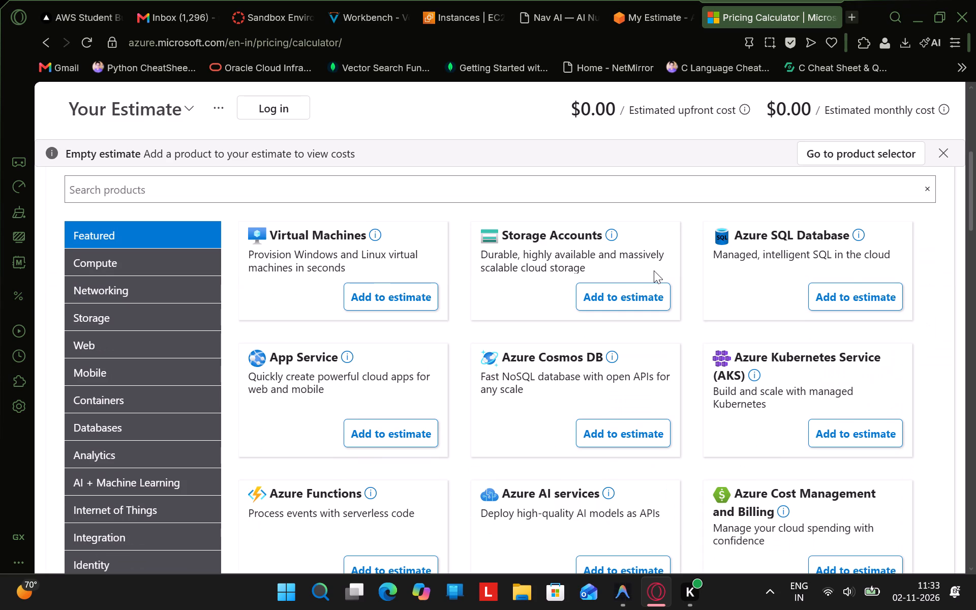
pyautogui.hscroll(3, 654, 270)
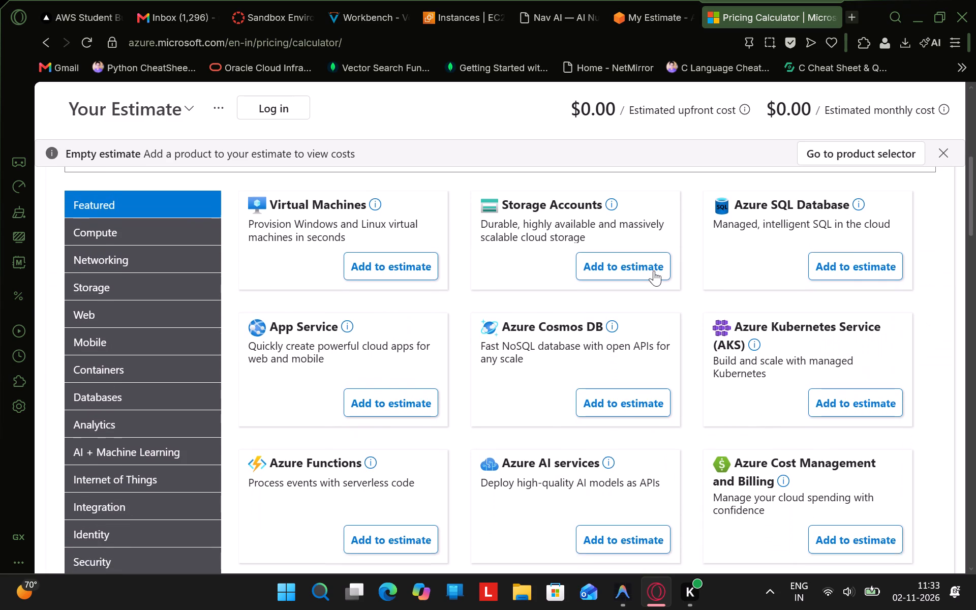
pyautogui.scroll(-1, 654, 270)
pyautogui.scroll(3, 654, 270)
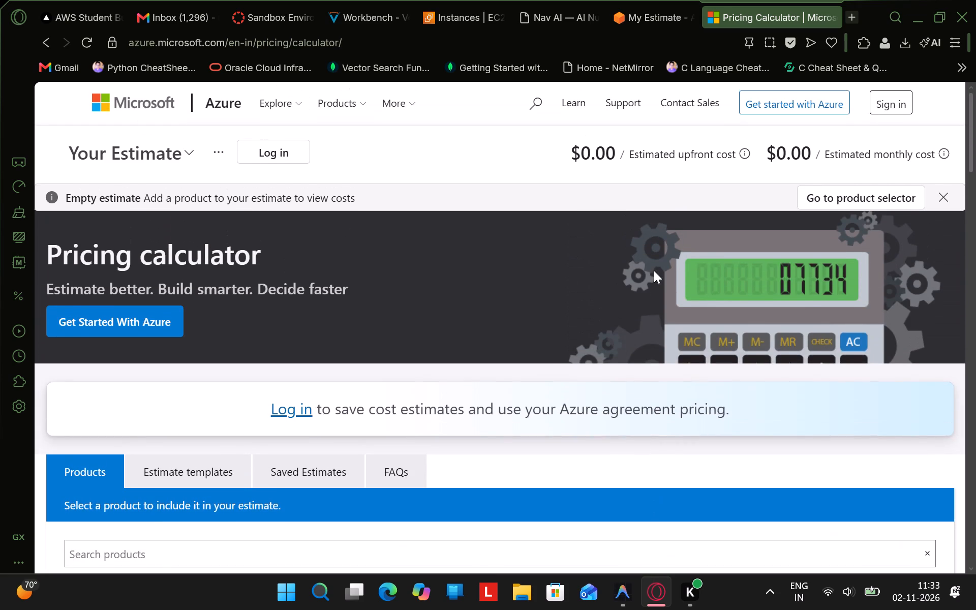
pyautogui.hscroll(1, 401, 432)
# Search the Azure products for ec2, add Virtual Machines to the estimate, and bring up its configuration options.
pyautogui.click(362, 456)
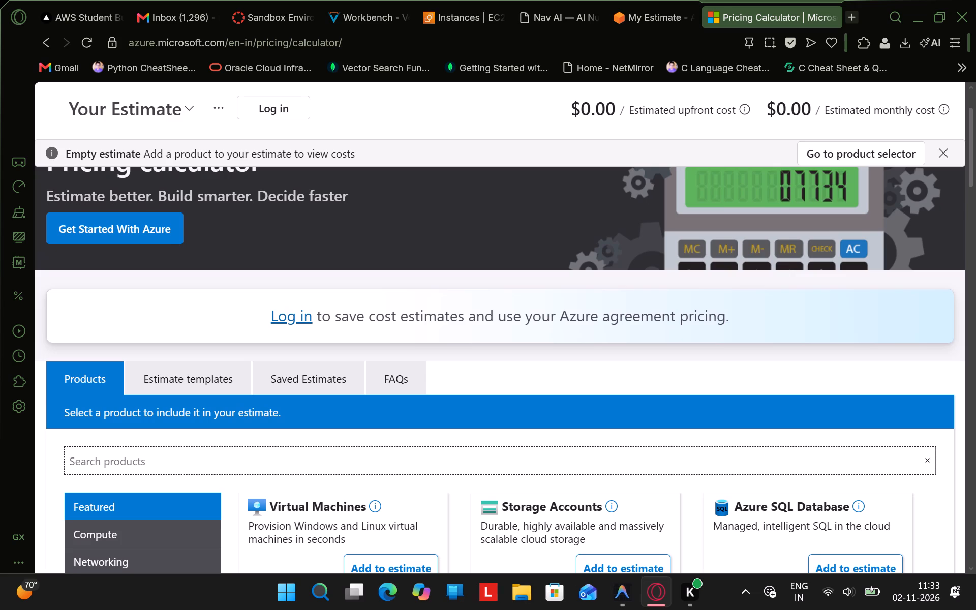
pyautogui.write('ec')
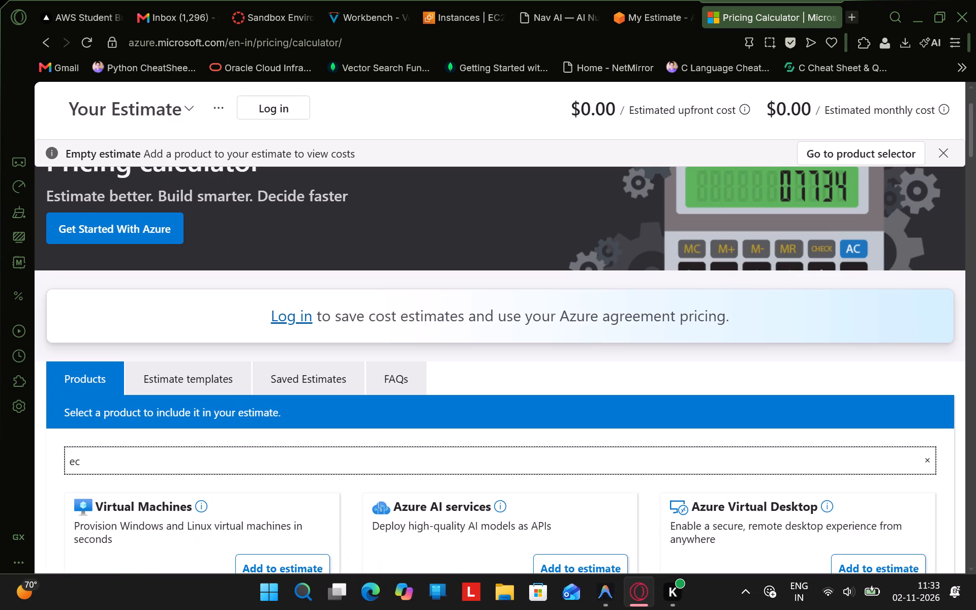
pyautogui.press('2')
pyautogui.scroll(-1, 362, 456)
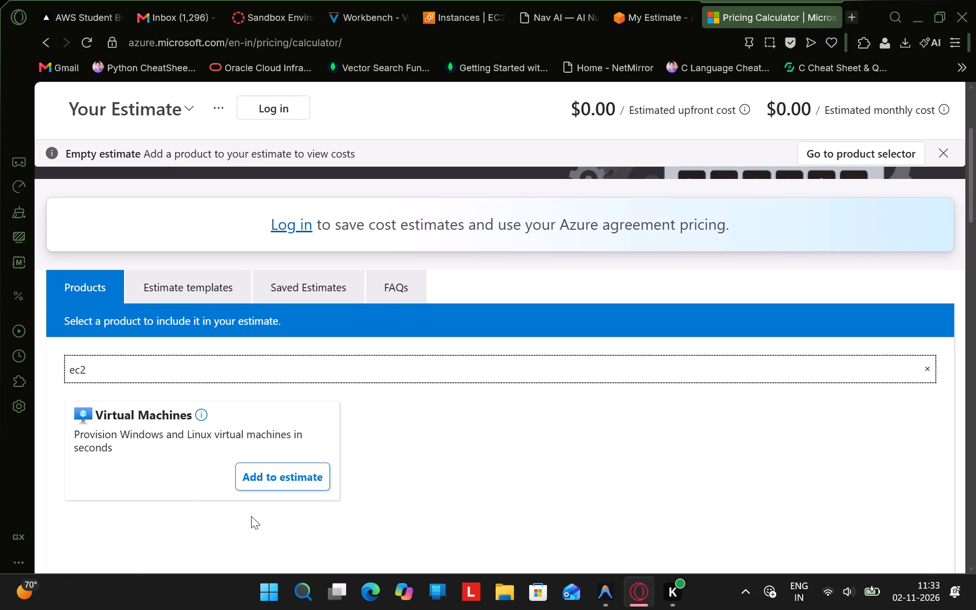
pyautogui.click(268, 484)
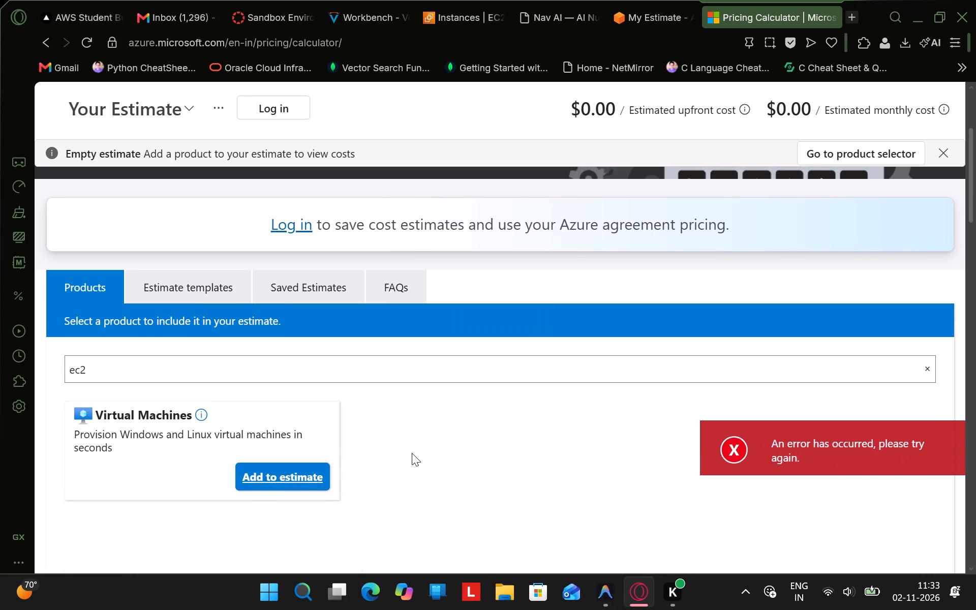
pyautogui.scroll(-1, 412, 453)
pyautogui.click(290, 431)
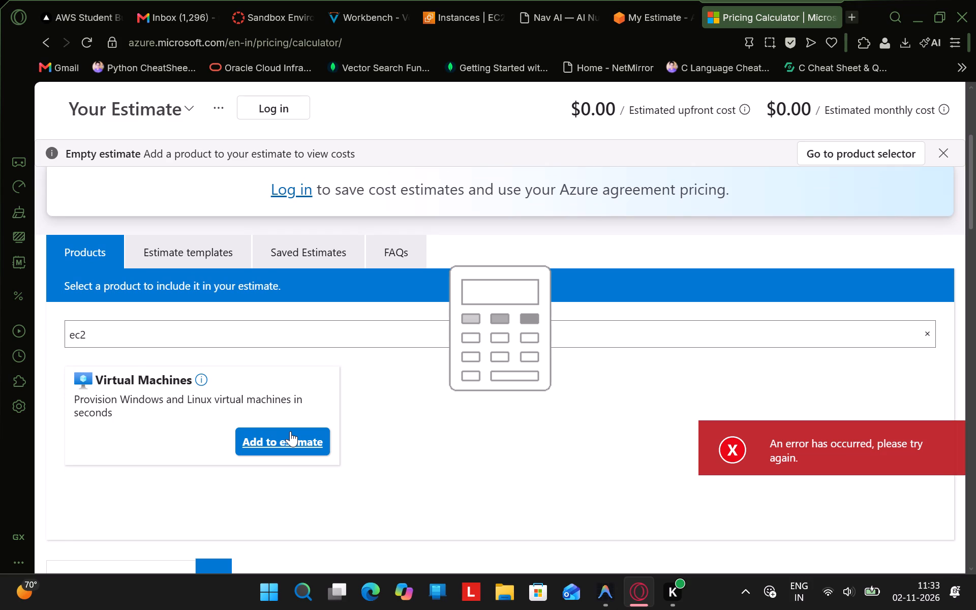
pyautogui.scroll(-2, 400, 421)
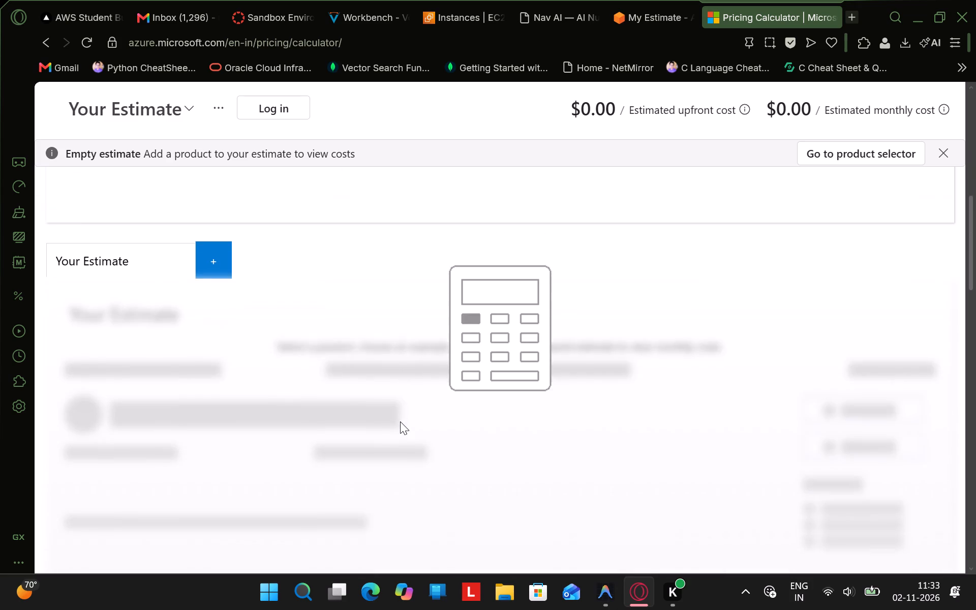
pyautogui.scroll(-1, 400, 421)
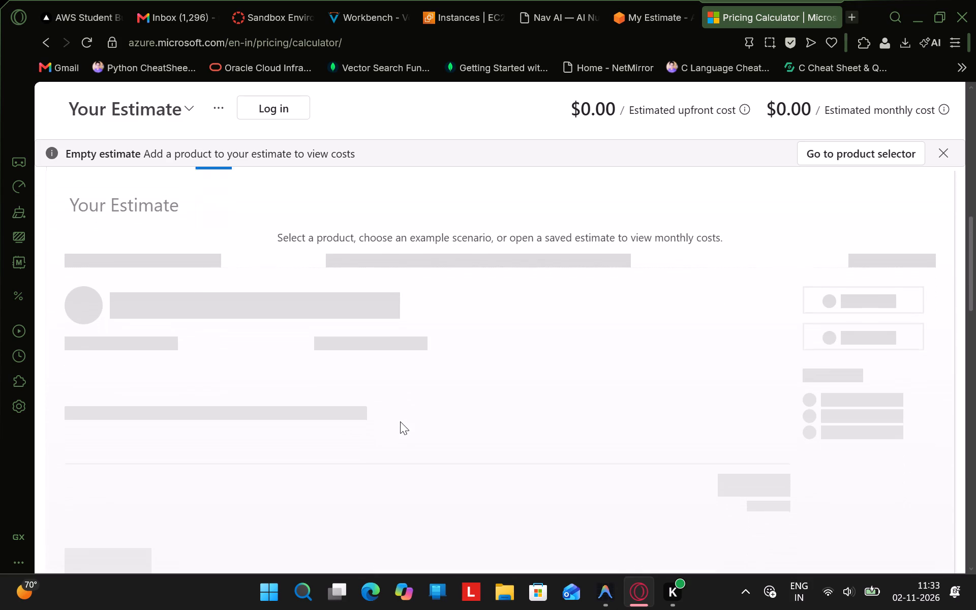
pyautogui.scroll(-1, 400, 421)
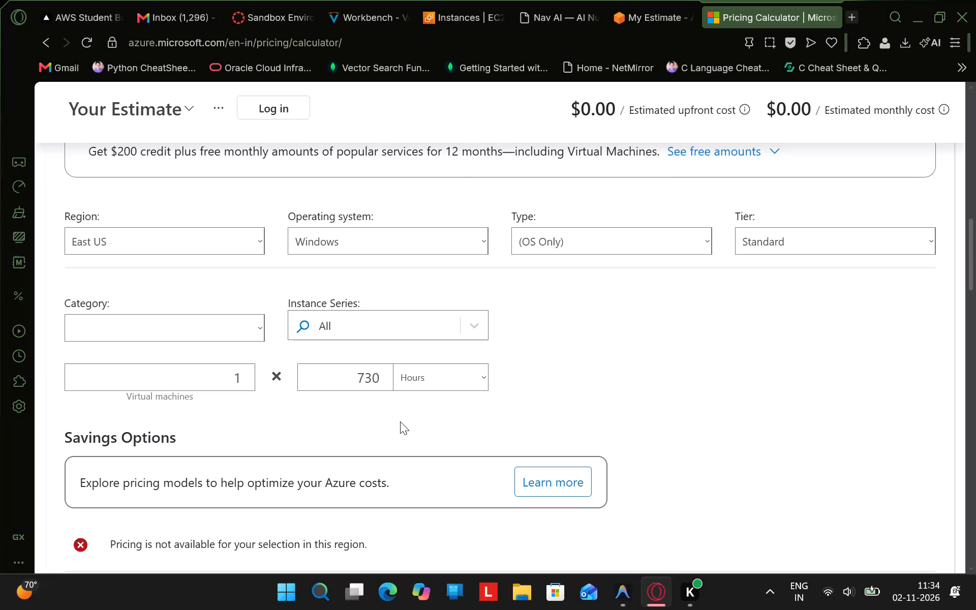
# Switch back to the EC2 Instances page in the AWS console and open the form for launching a new instance.
pyautogui.click(661, 25)
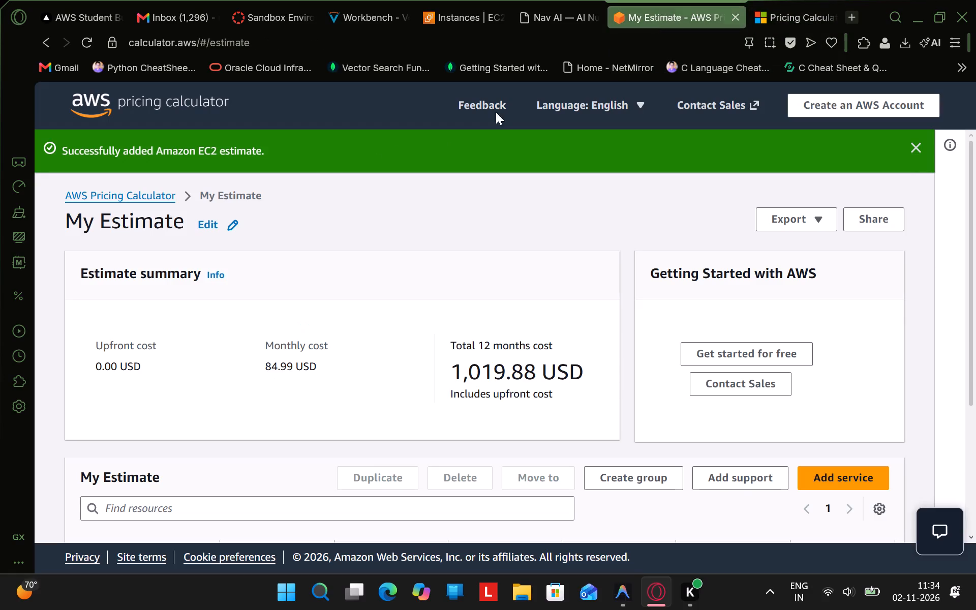
pyautogui.hscroll(1, 219, 262)
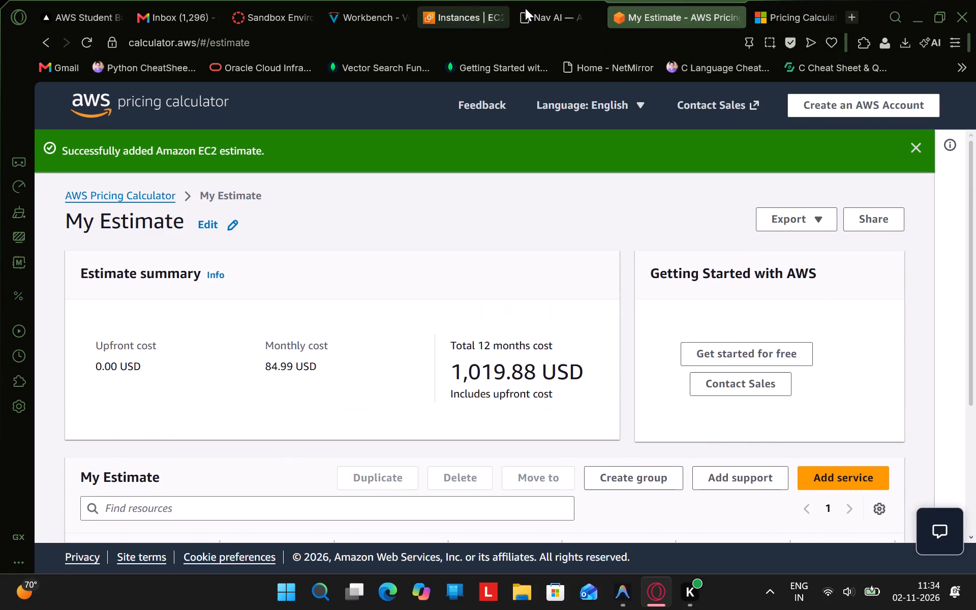
pyautogui.click(453, 7)
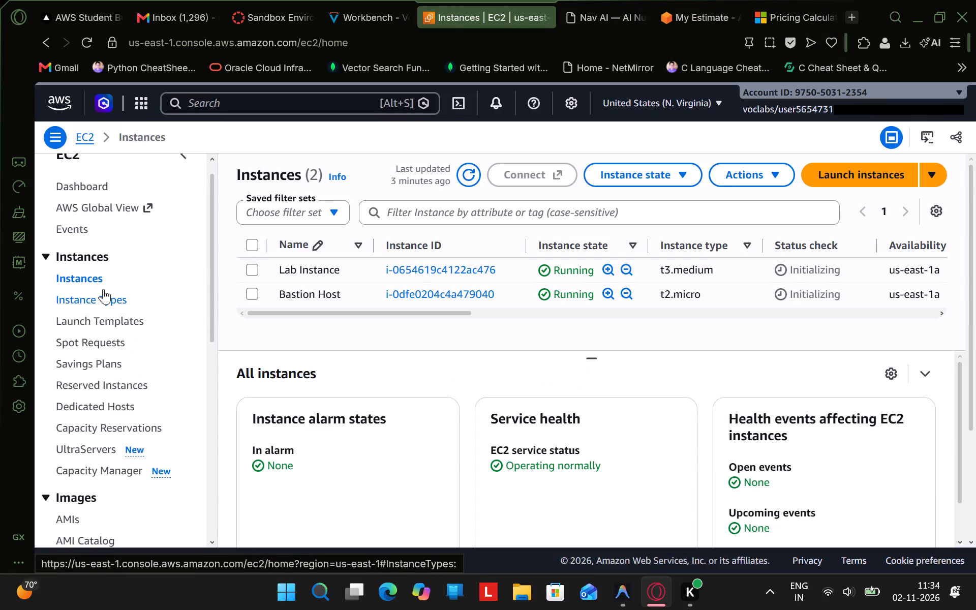
pyautogui.click(90, 279)
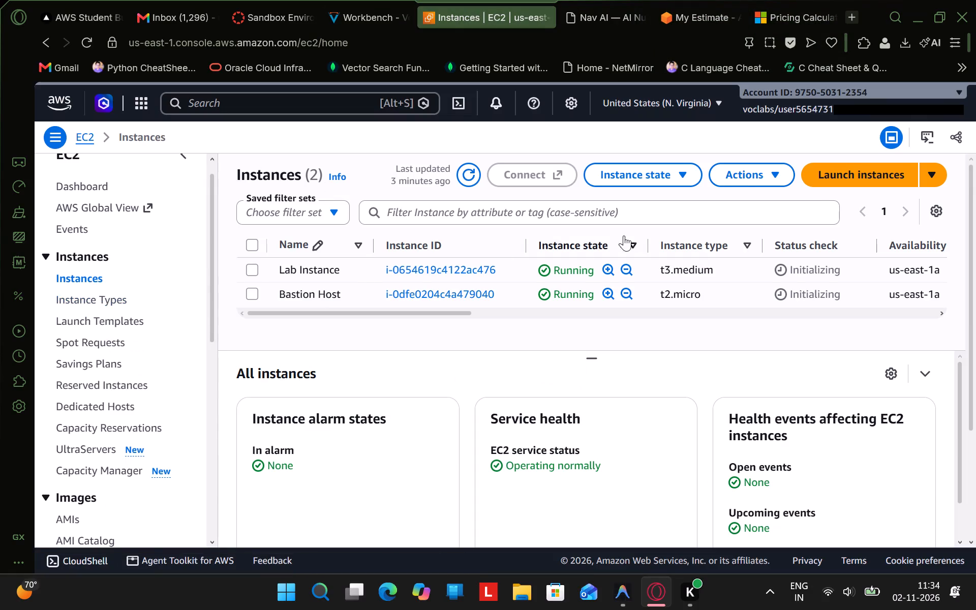
pyautogui.click(818, 179)
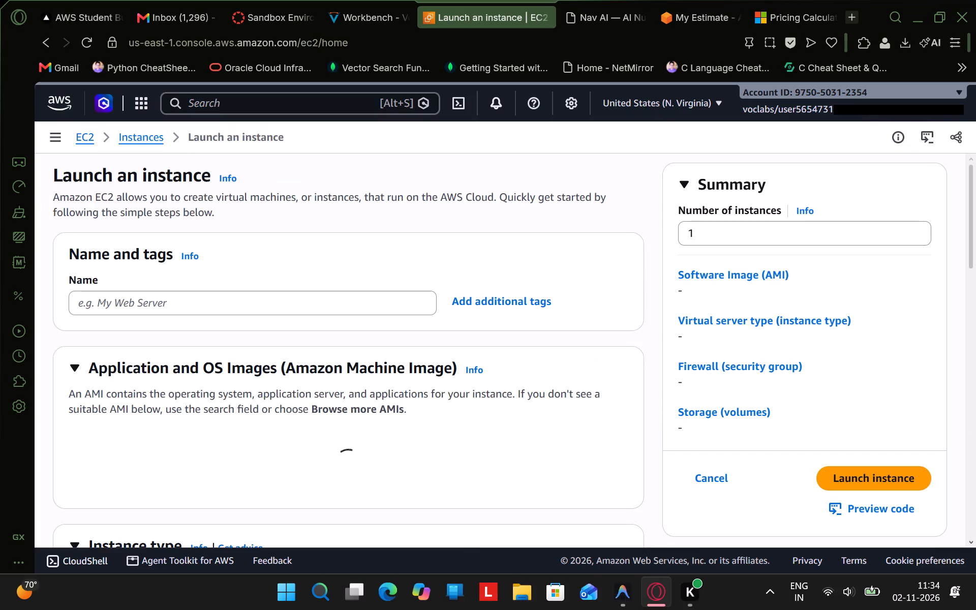
# Examine the instance launch form from name and machine image through key pair, network settings, storage and file systems.
pyautogui.scroll(-5, 487, 361)
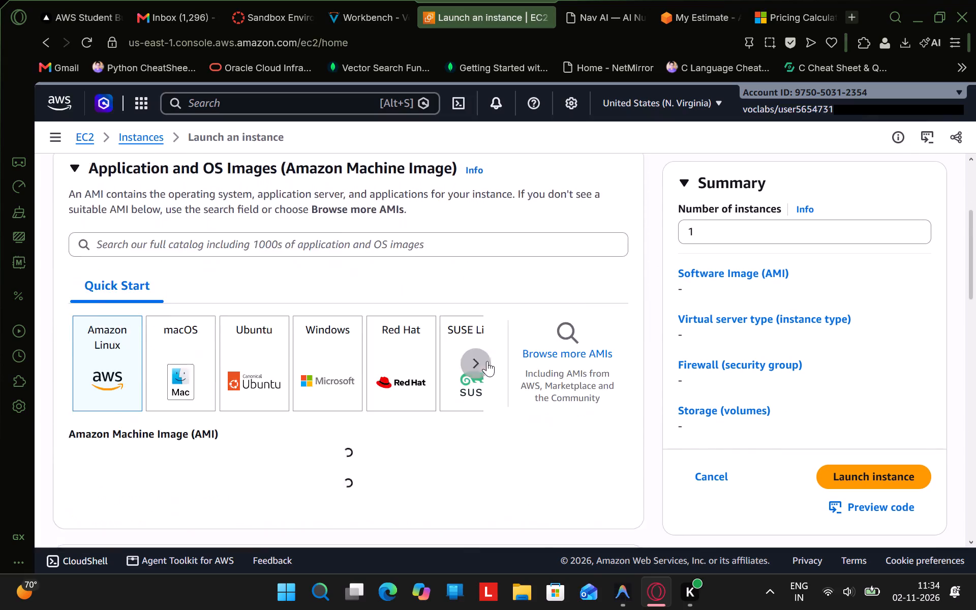
pyautogui.scroll(-1, 487, 361)
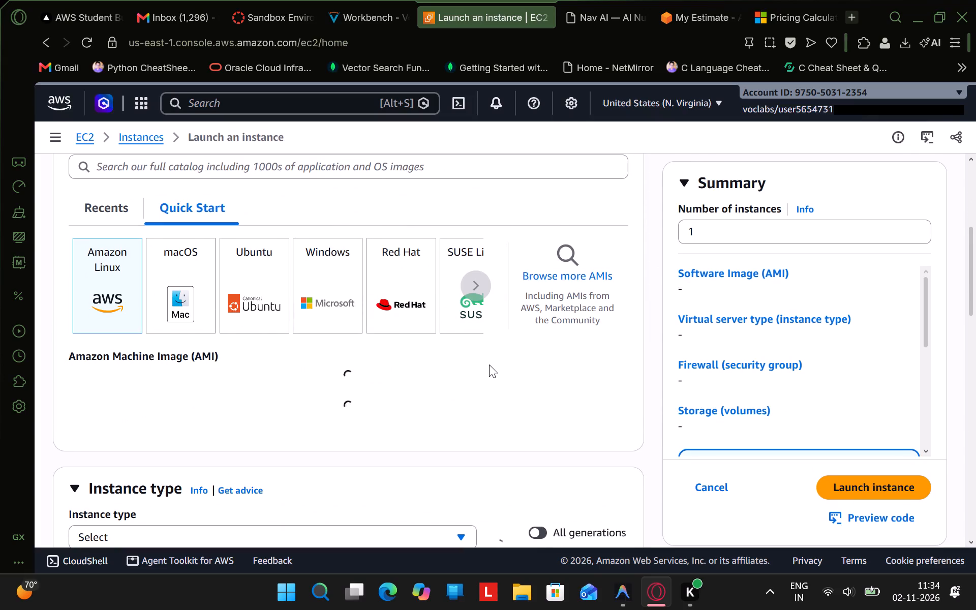
pyautogui.scroll(3, 489, 364)
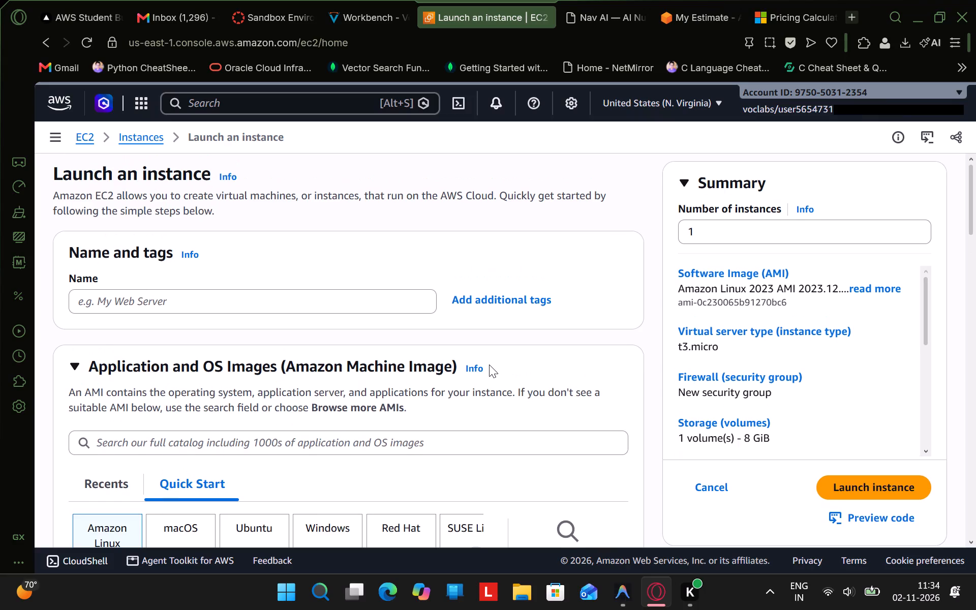
pyautogui.scroll(-6, 489, 364)
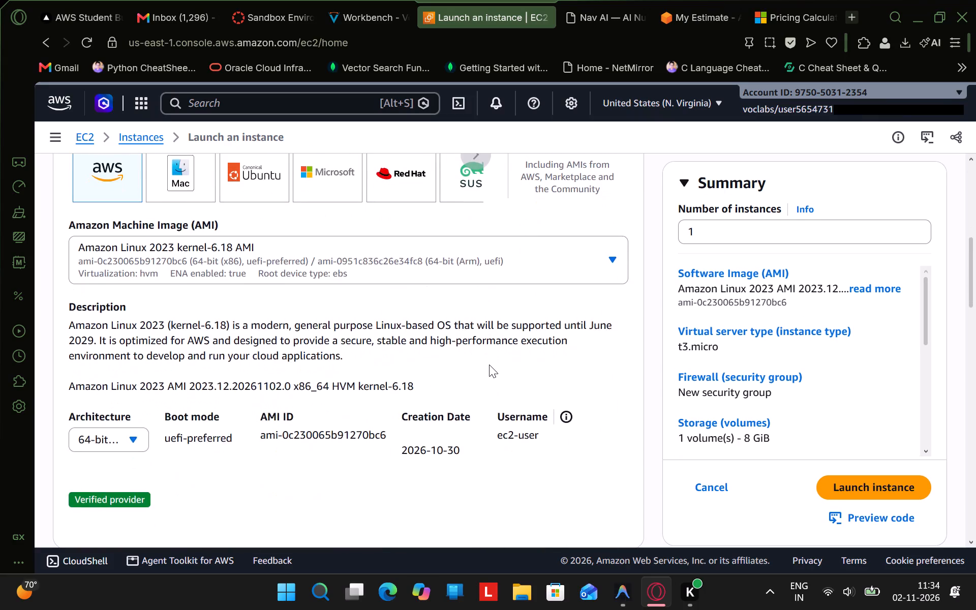
pyautogui.scroll(-7, 489, 364)
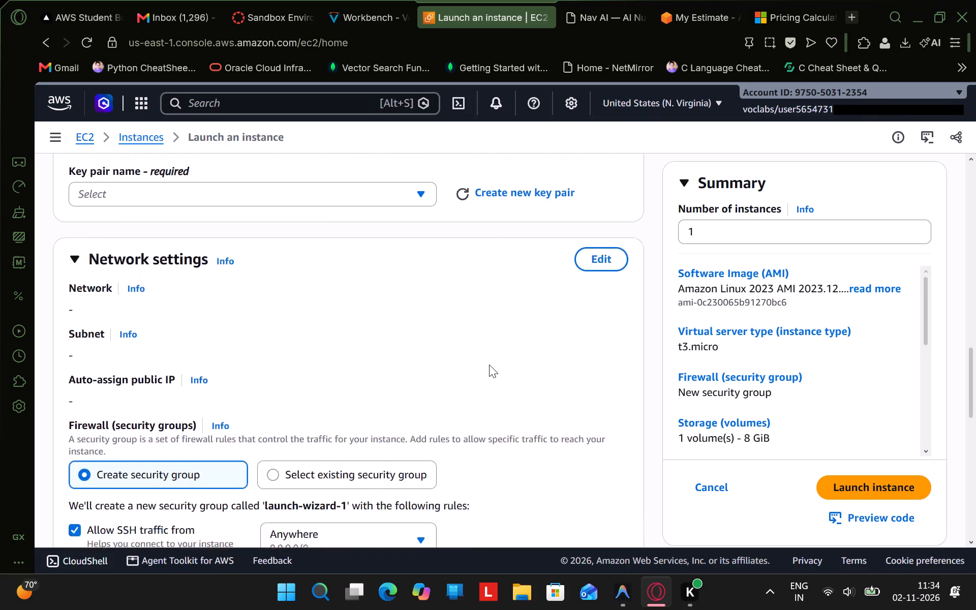
pyautogui.scroll(-3, 489, 364)
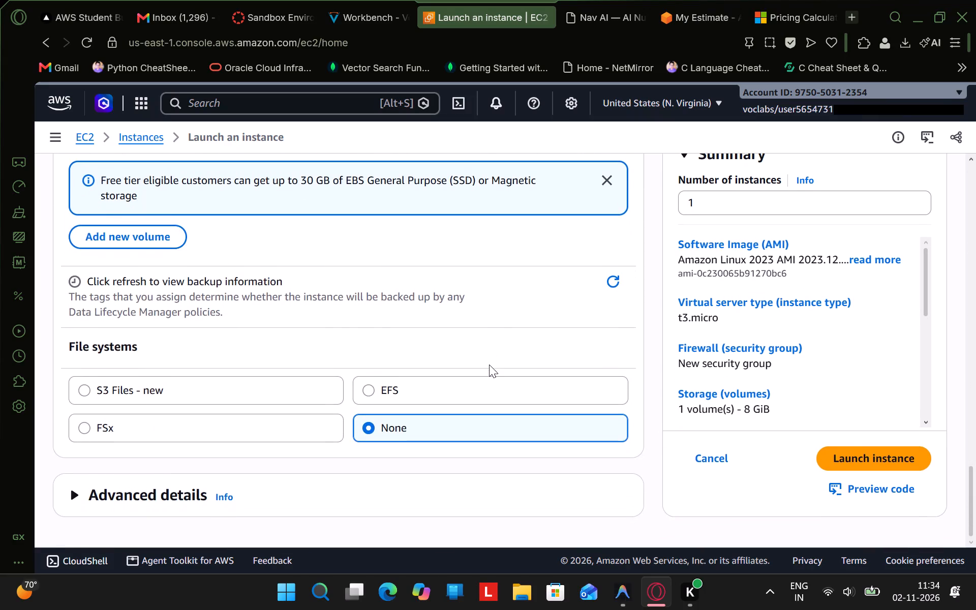
pyautogui.scroll(-3, 489, 364)
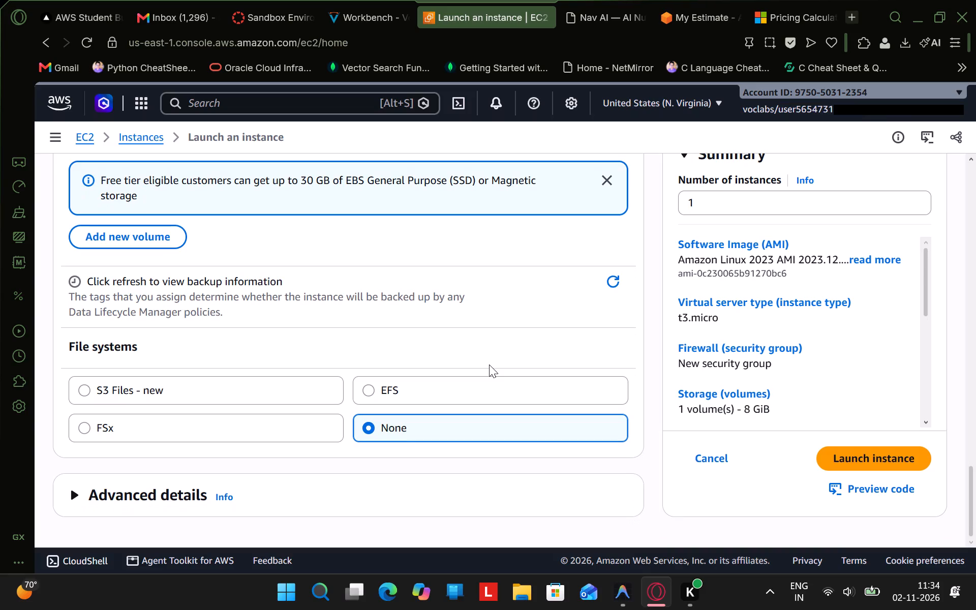
pyautogui.scroll(-2, 489, 364)
pyautogui.scroll(11, 489, 364)
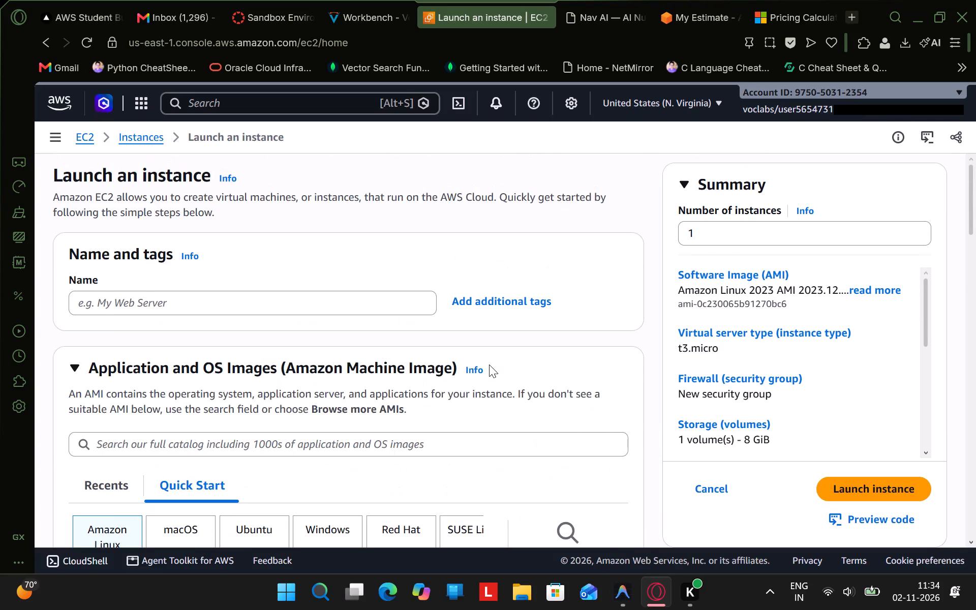
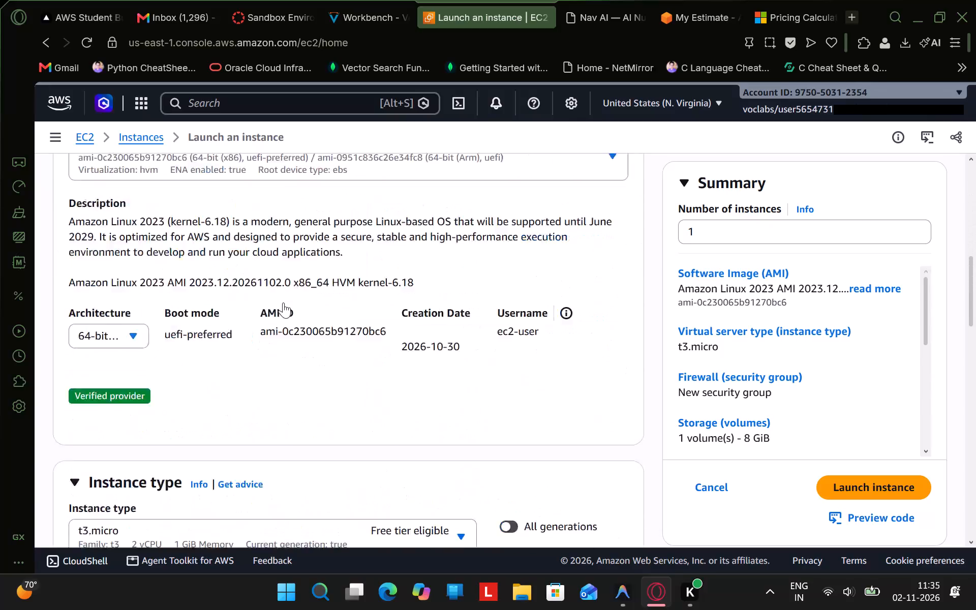
# Check which key pair options are offered for logging in to the instance.
pyautogui.hscroll(1, 283, 302)
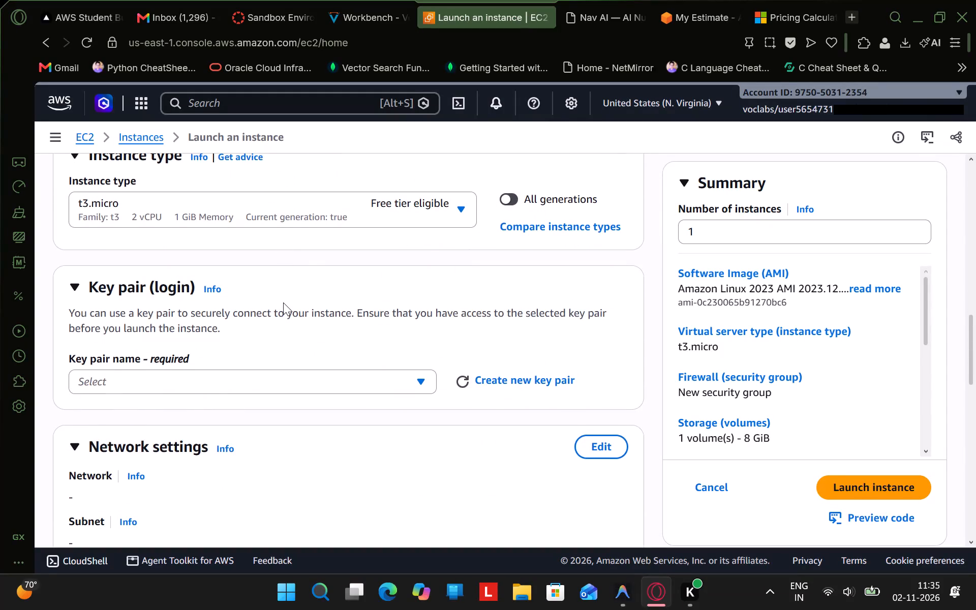
pyautogui.click(418, 365)
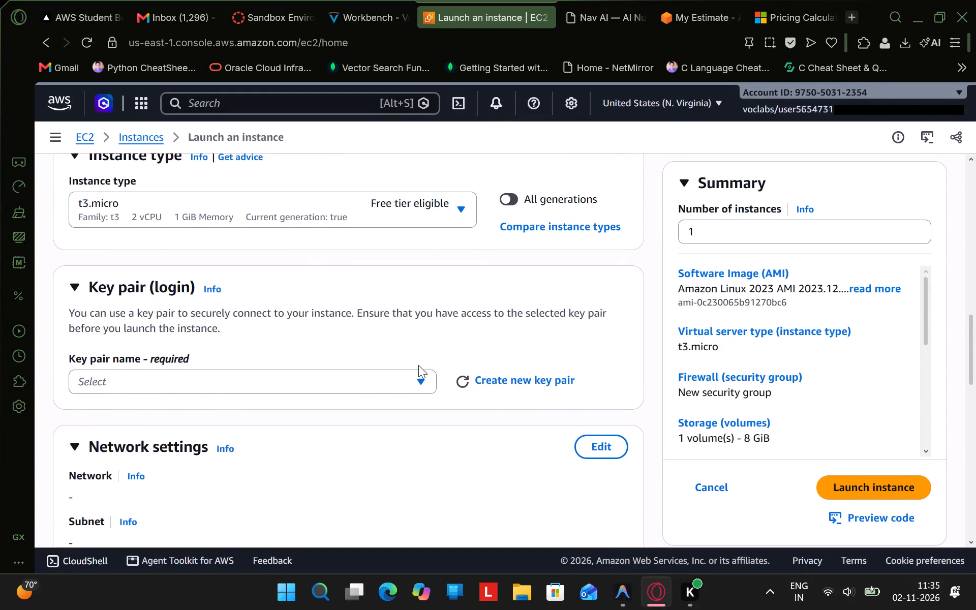
pyautogui.click(420, 374)
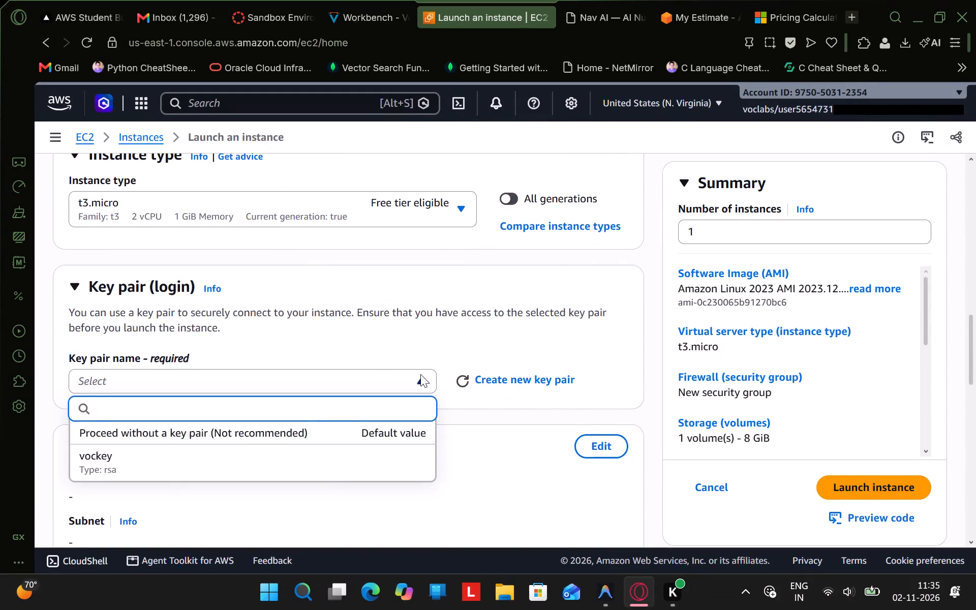
pyautogui.click(420, 374)
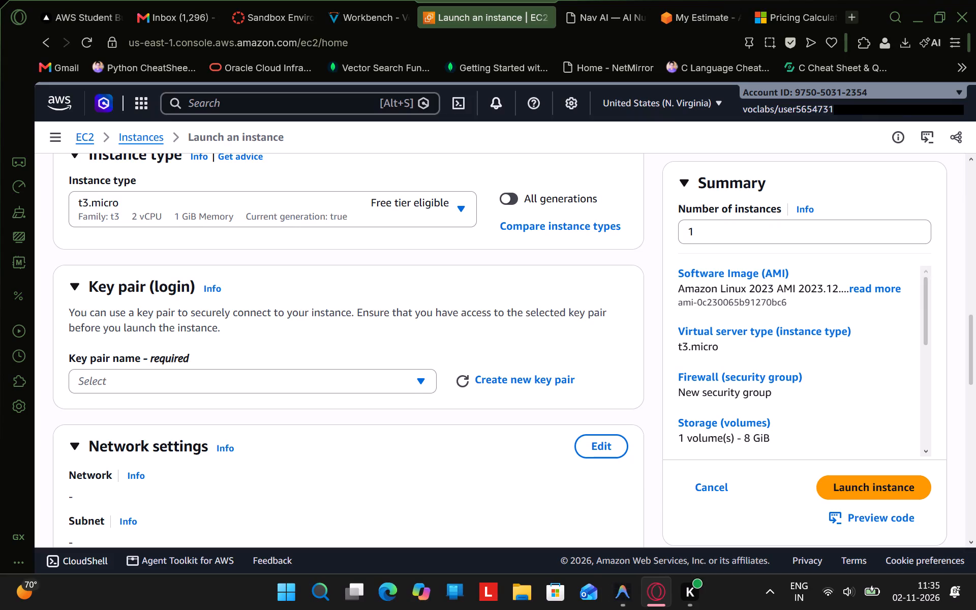
# Examine the launch form's summary with its free tier terms, and the storage, backup and file system sections.
pyautogui.scroll(-3, 775, 375)
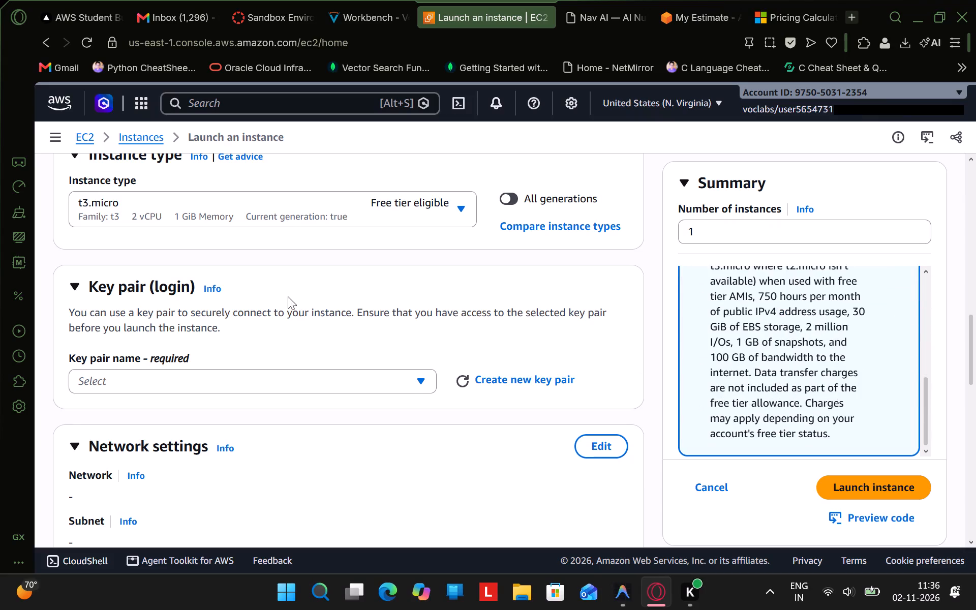
pyautogui.scroll(-4, 283, 300)
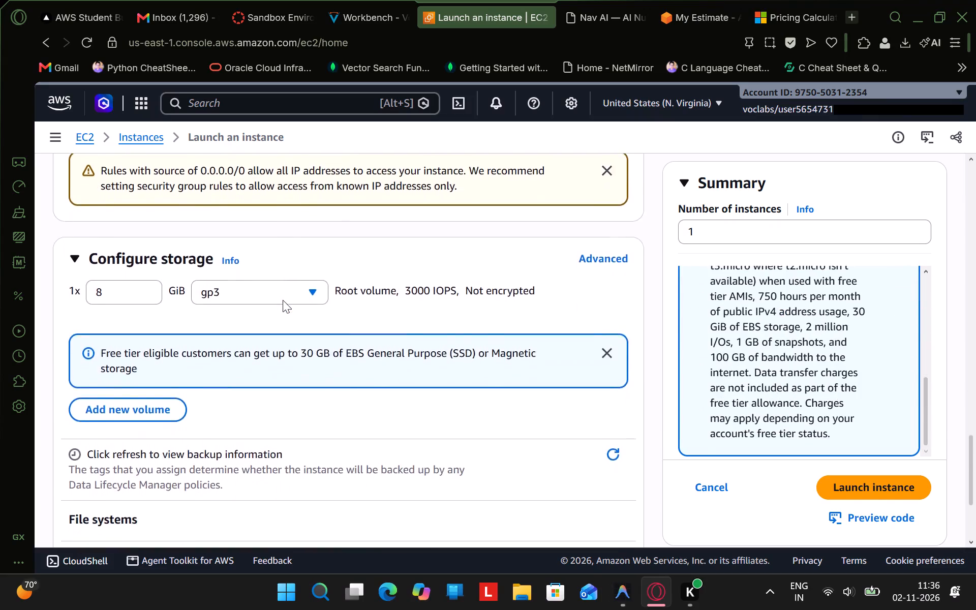
pyautogui.scroll(-1, 283, 300)
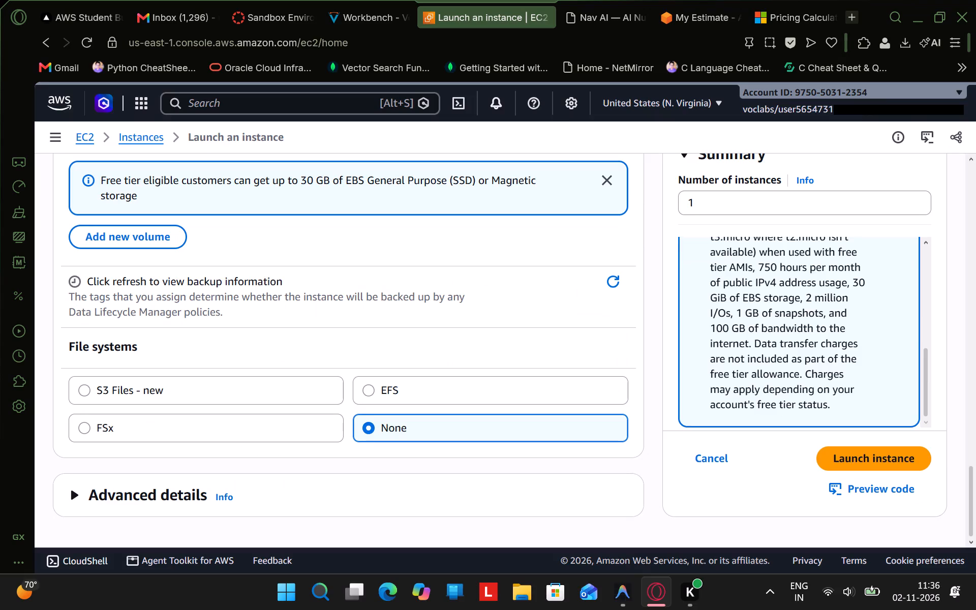
pyautogui.scroll(1, 283, 300)
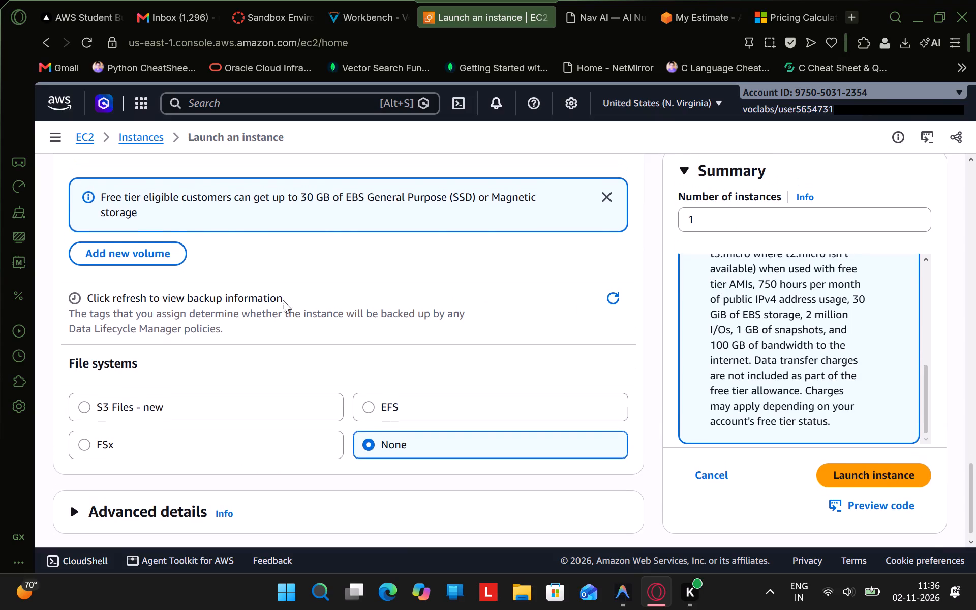
pyautogui.scroll(2, 283, 300)
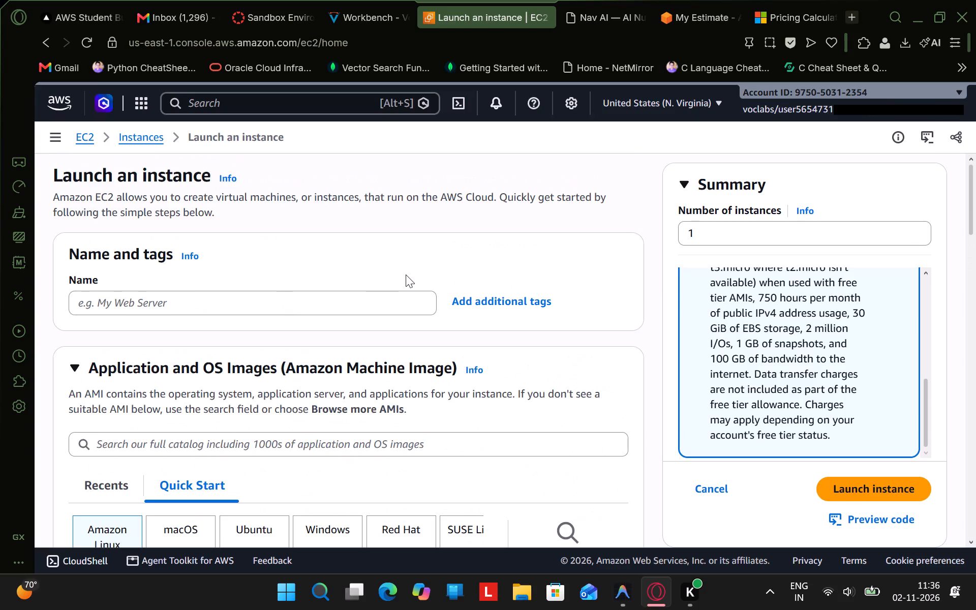
# Review the security group traffic rules and the root volume storage settings in the launch form.
pyautogui.scroll(-6, 406, 274)
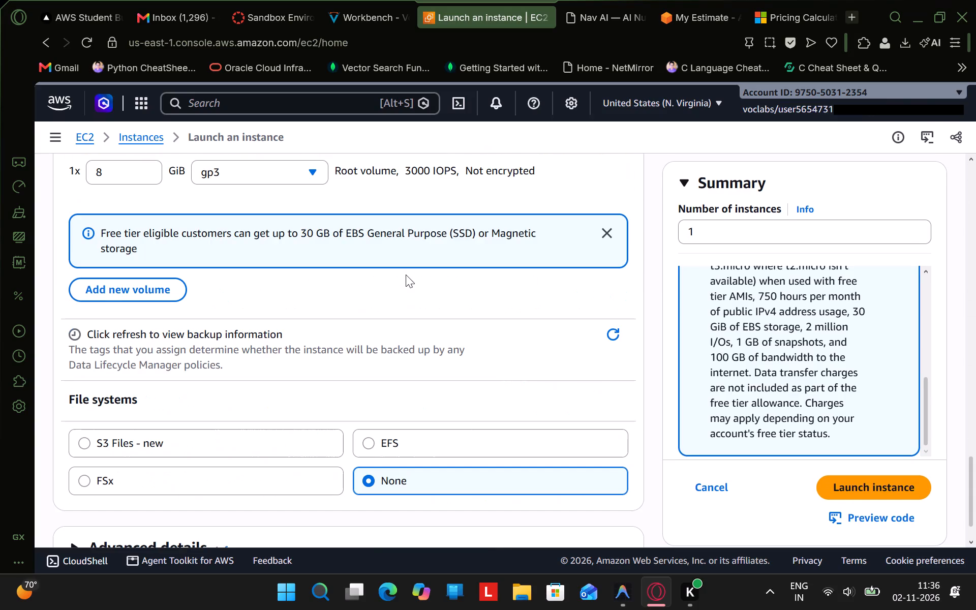
pyautogui.scroll(2, 406, 274)
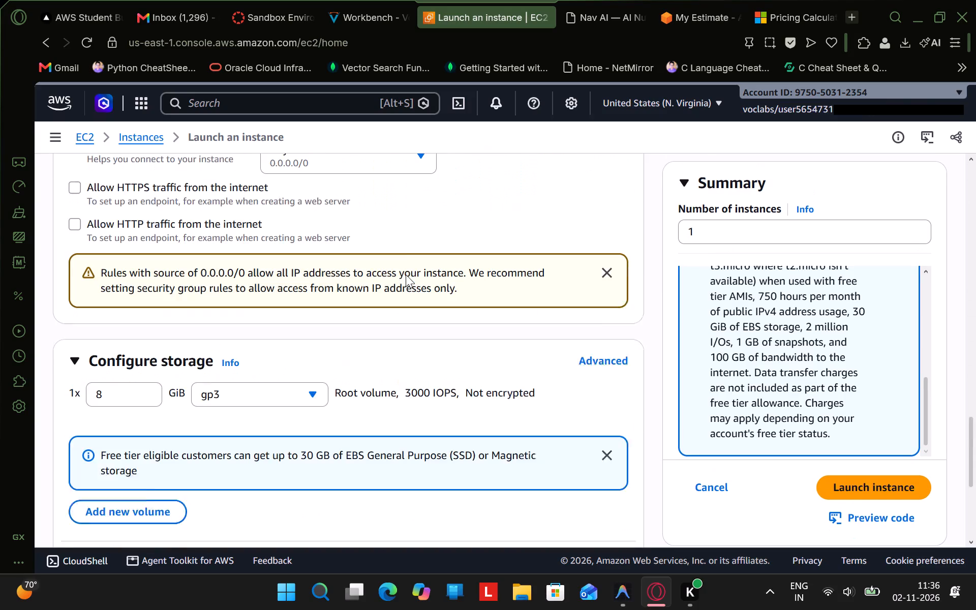
pyautogui.scroll(1, 406, 274)
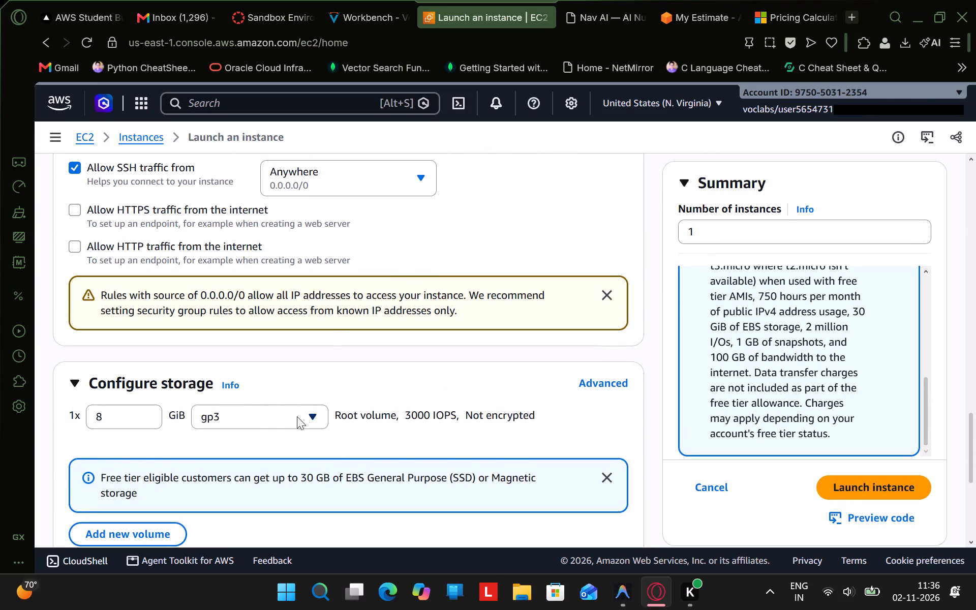
pyautogui.scroll(5, 718, 357)
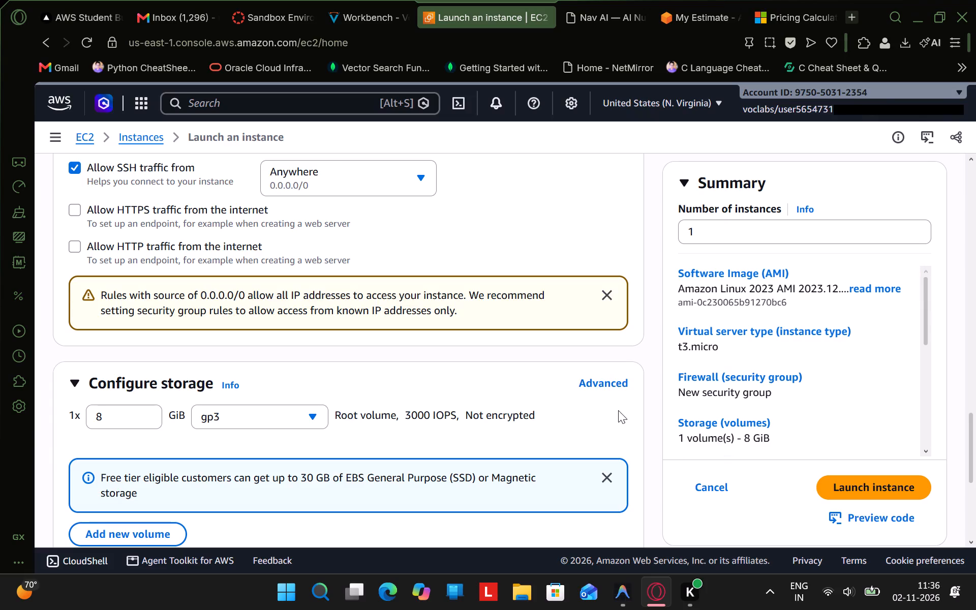
pyautogui.scroll(-4, 618, 410)
pyautogui.scroll(2, 618, 410)
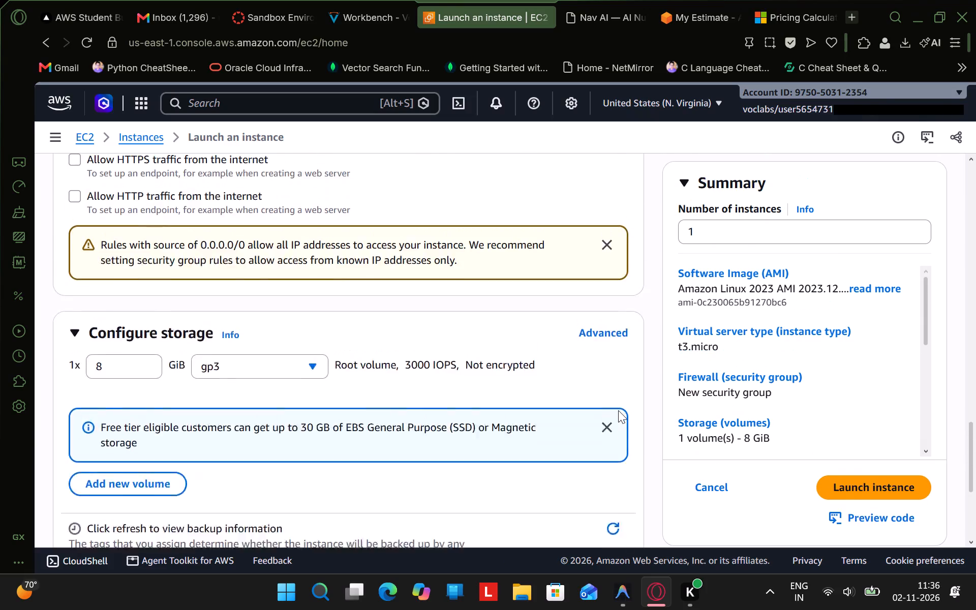
# Examine the Quick Start operating system images and the Amazon Machine Image details for the instance.
pyautogui.scroll(5, 618, 410)
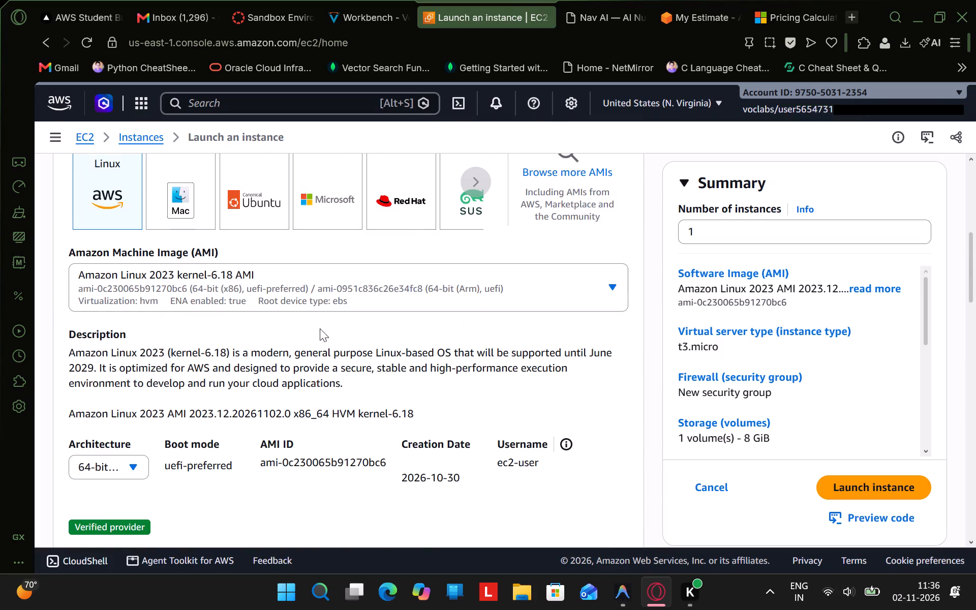
pyautogui.scroll(2, 320, 328)
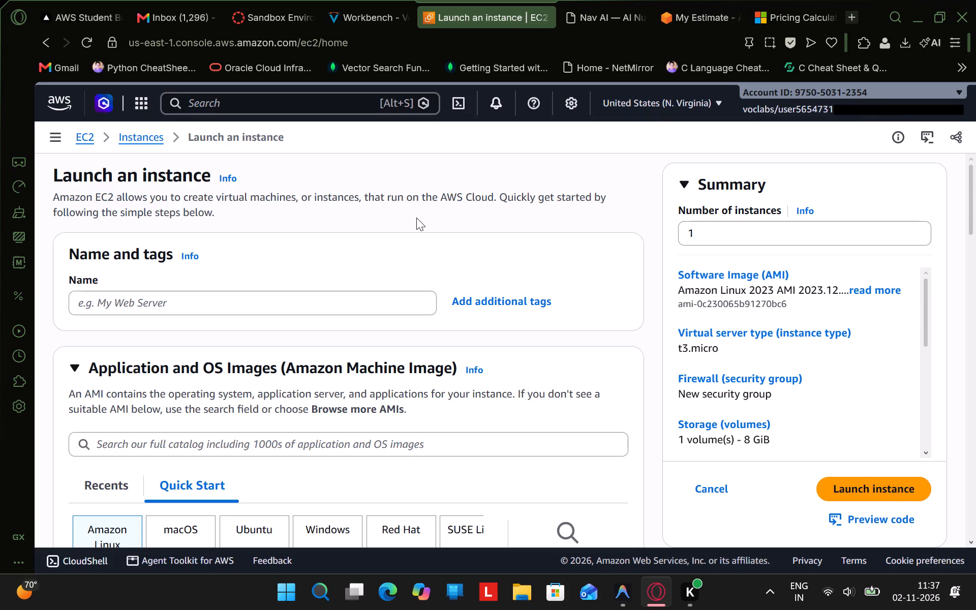
pyautogui.hscroll(2, 451, 462)
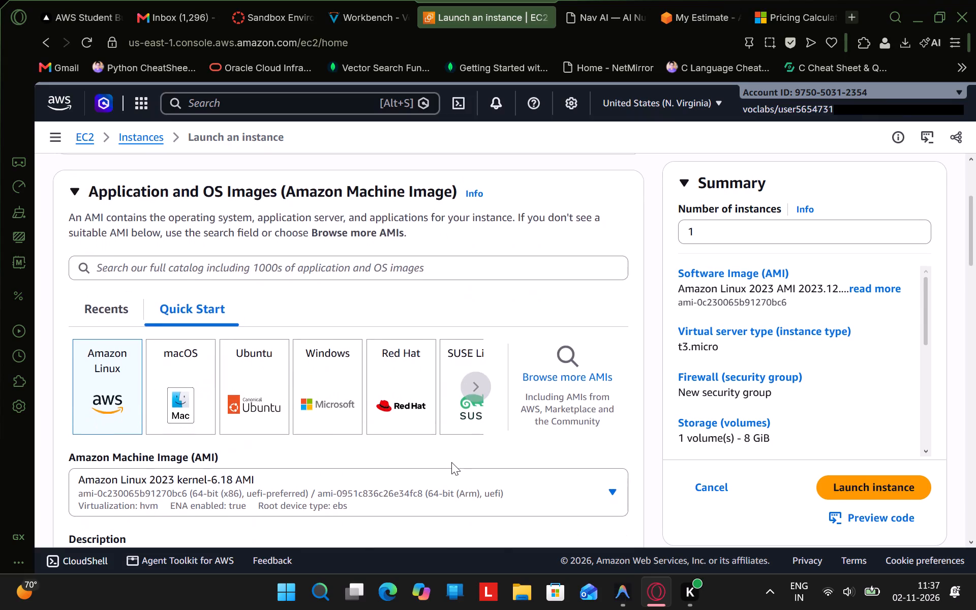
pyautogui.hscroll(-1, 368, 408)
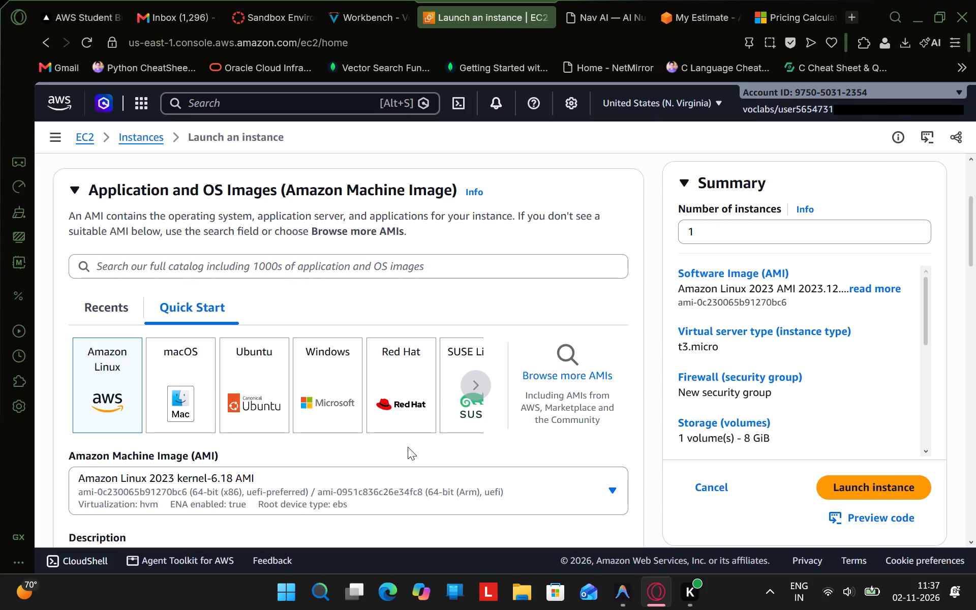
# Search the web for boss os in a new tab, and return to the instance launch form.
pyautogui.click(854, 20)
pyautogui.write('boss os')
pyautogui.press('Return')
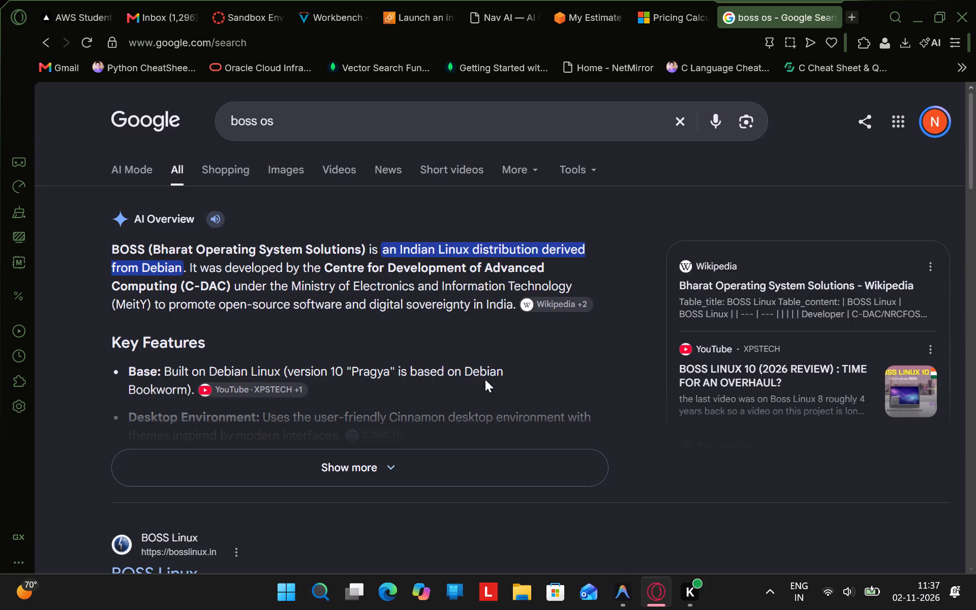
pyautogui.click(828, 18)
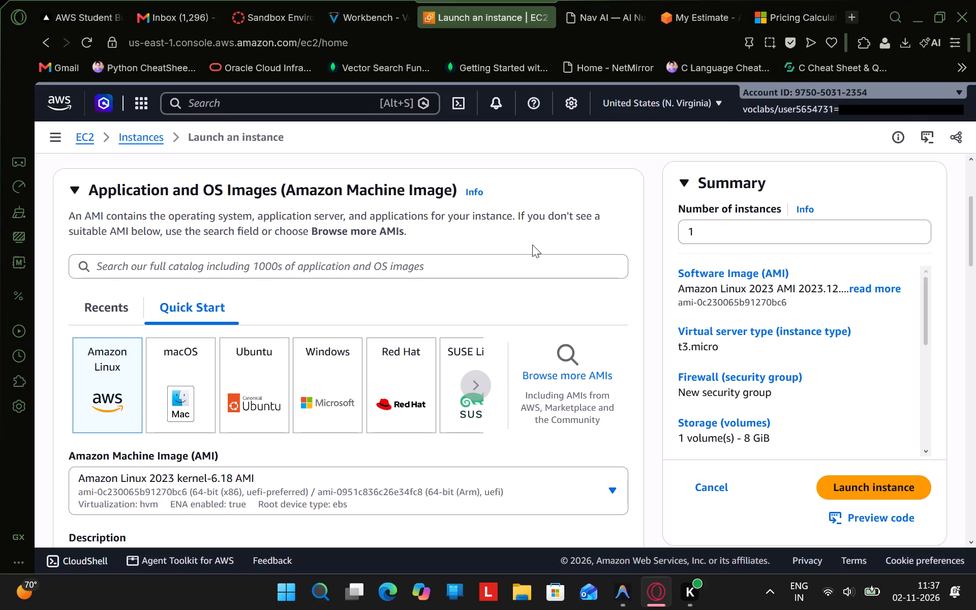
# Name the new instance hola.
pyautogui.scroll(2, 532, 245)
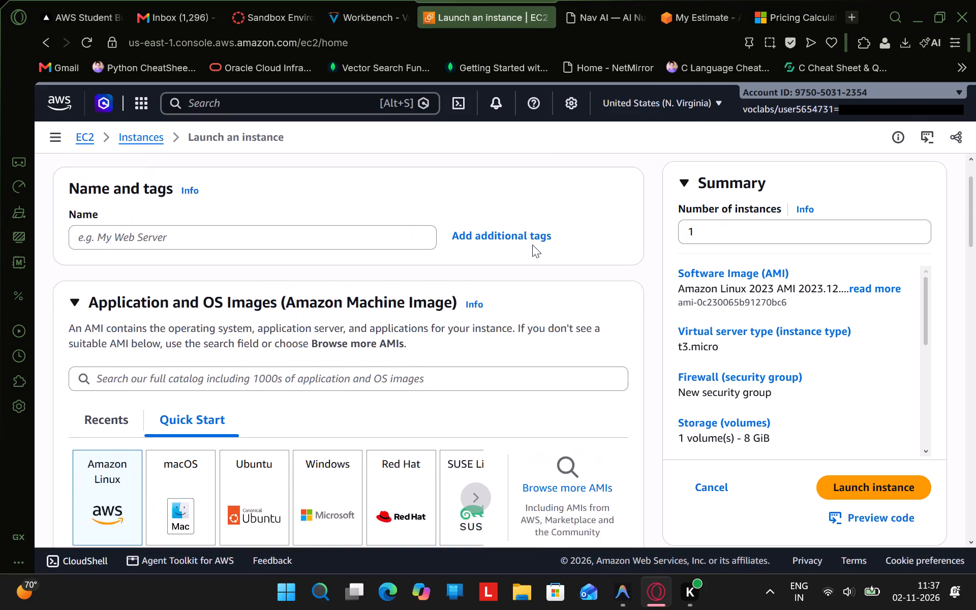
pyautogui.scroll(1, 532, 245)
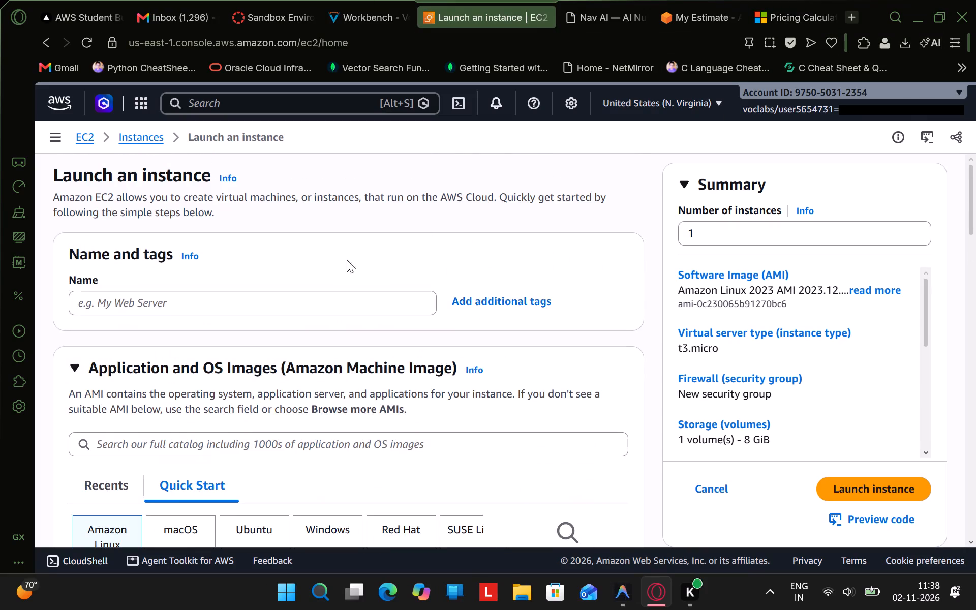
pyautogui.click(294, 314)
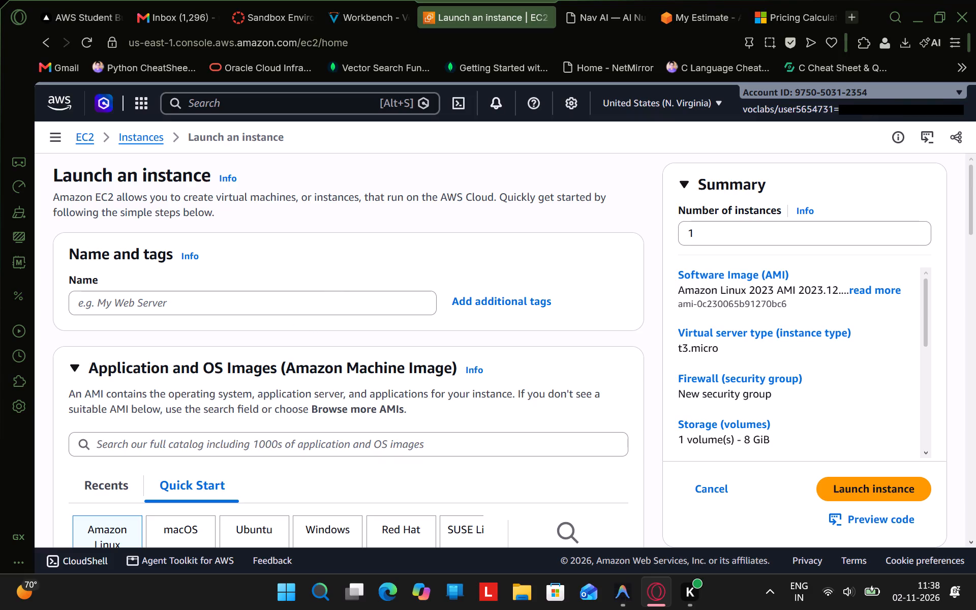
pyautogui.click(287, 309)
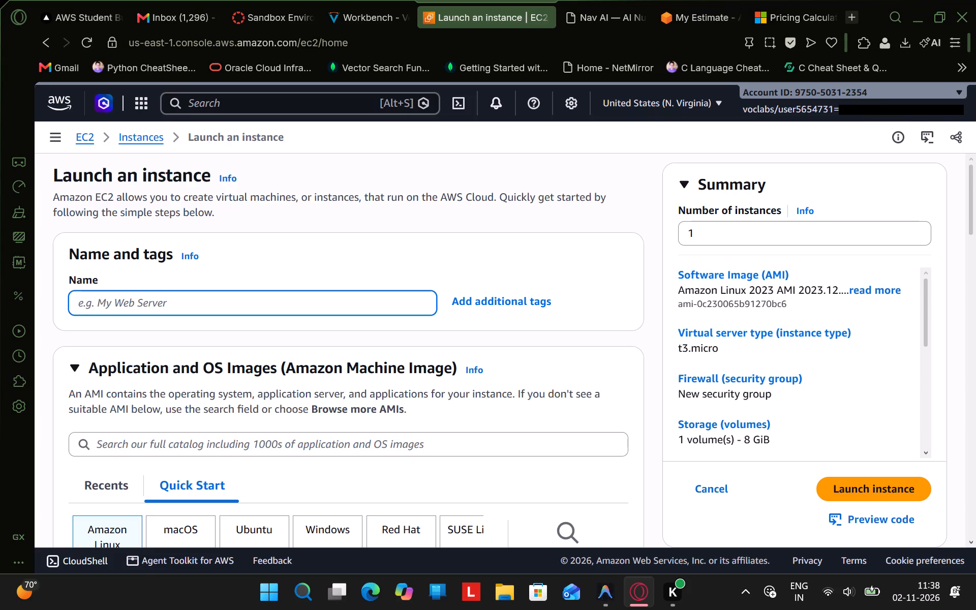
pyautogui.write('hola')
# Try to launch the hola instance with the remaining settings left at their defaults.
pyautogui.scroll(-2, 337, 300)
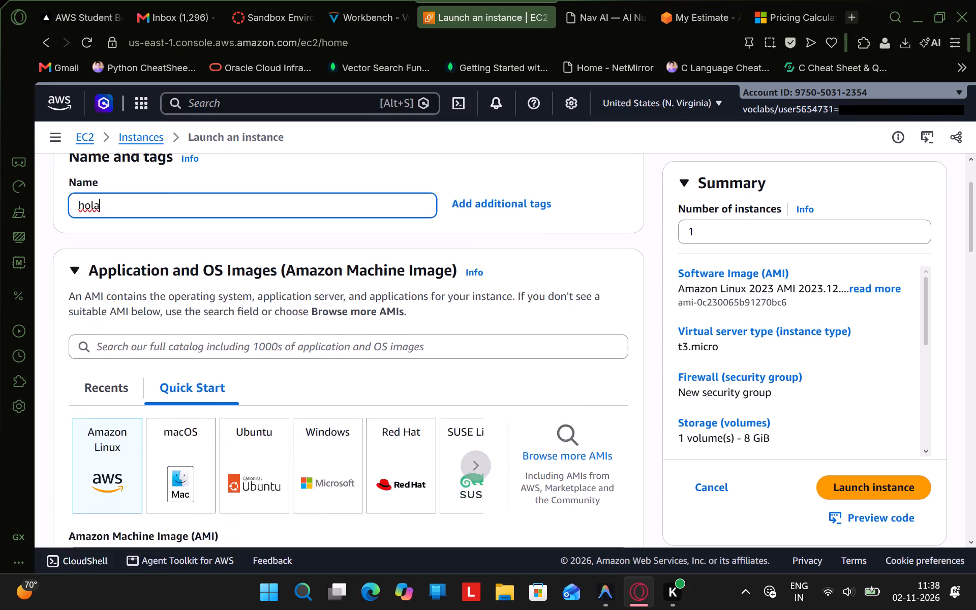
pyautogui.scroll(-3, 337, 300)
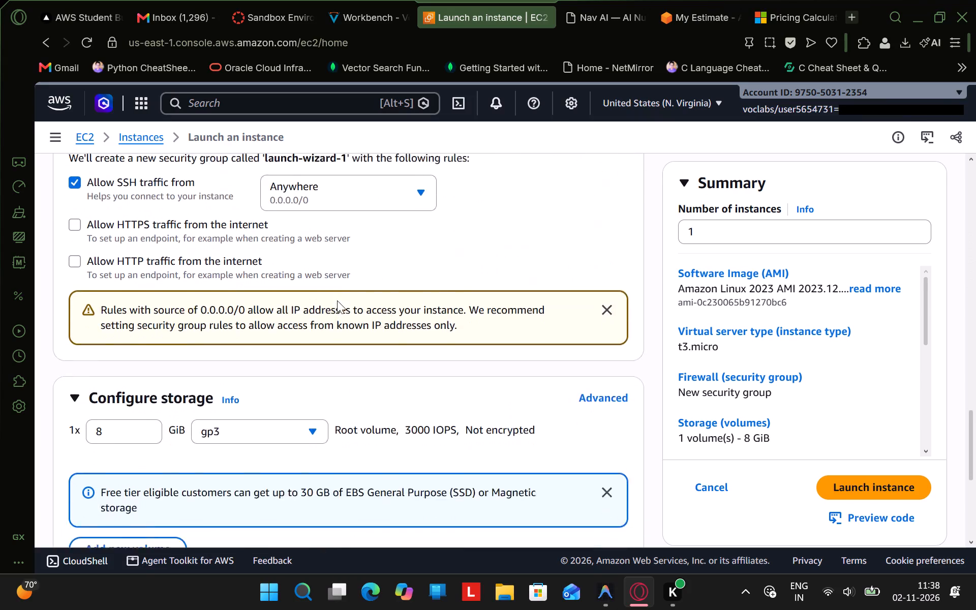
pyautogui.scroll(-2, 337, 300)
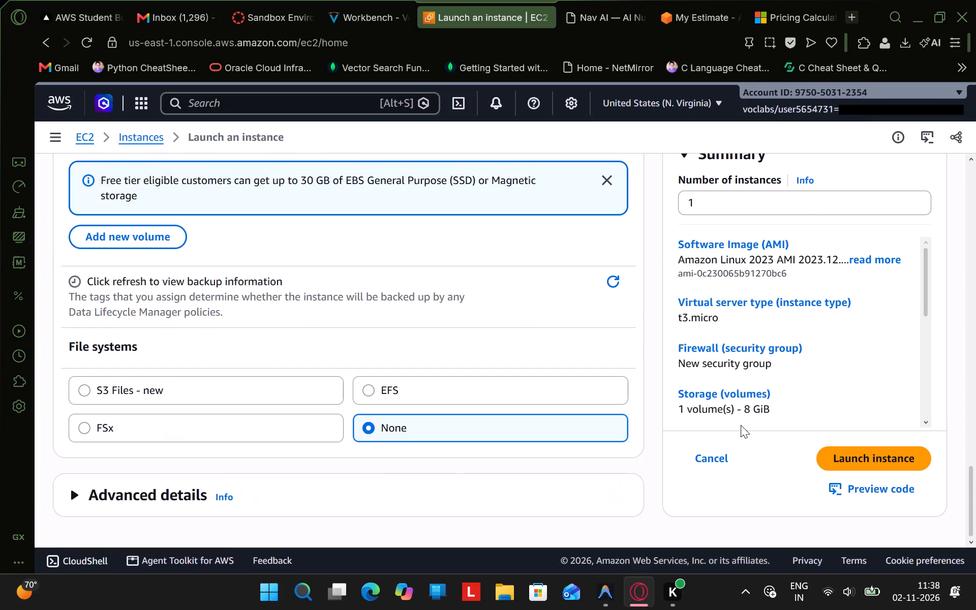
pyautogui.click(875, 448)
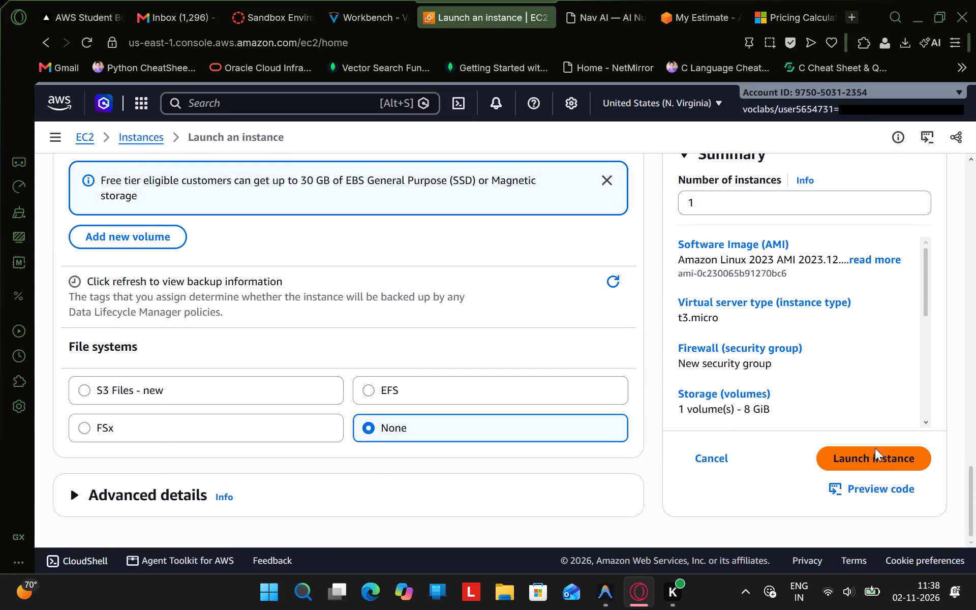
# Create a new RSA key pair named key pair in .pem format for the instance login.
pyautogui.scroll(2, 636, 372)
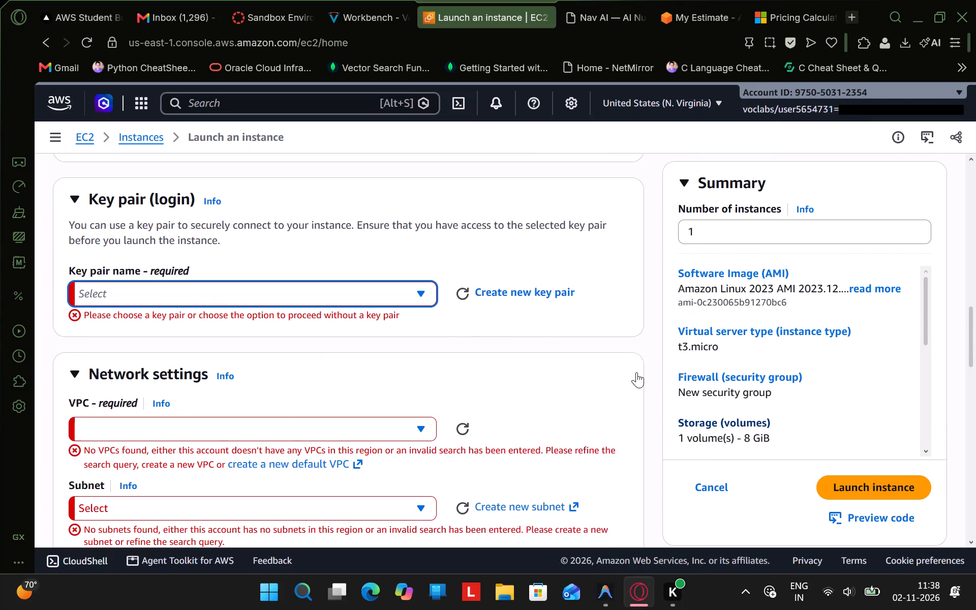
pyautogui.scroll(-1, 636, 372)
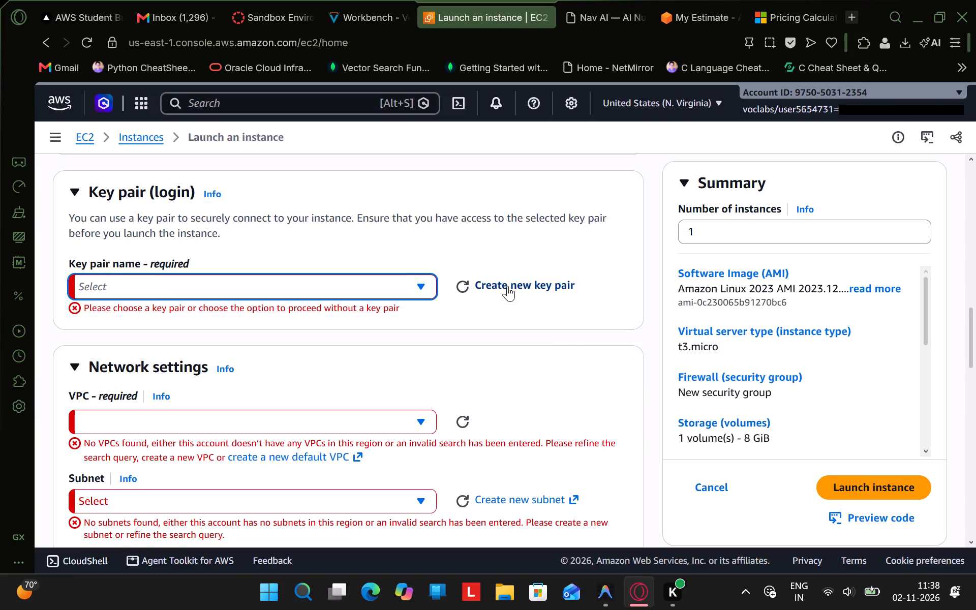
pyautogui.click(507, 286)
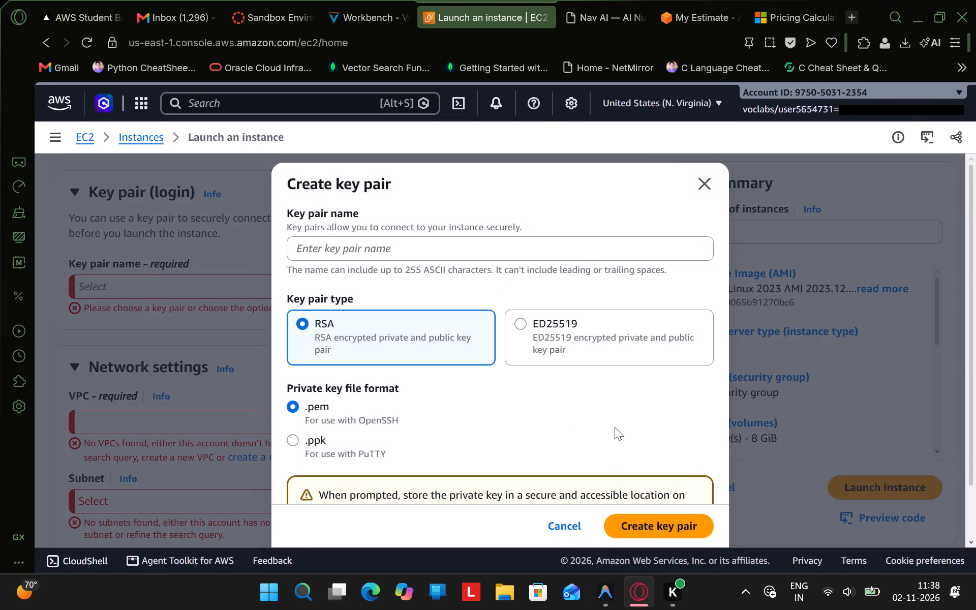
pyautogui.click(648, 535)
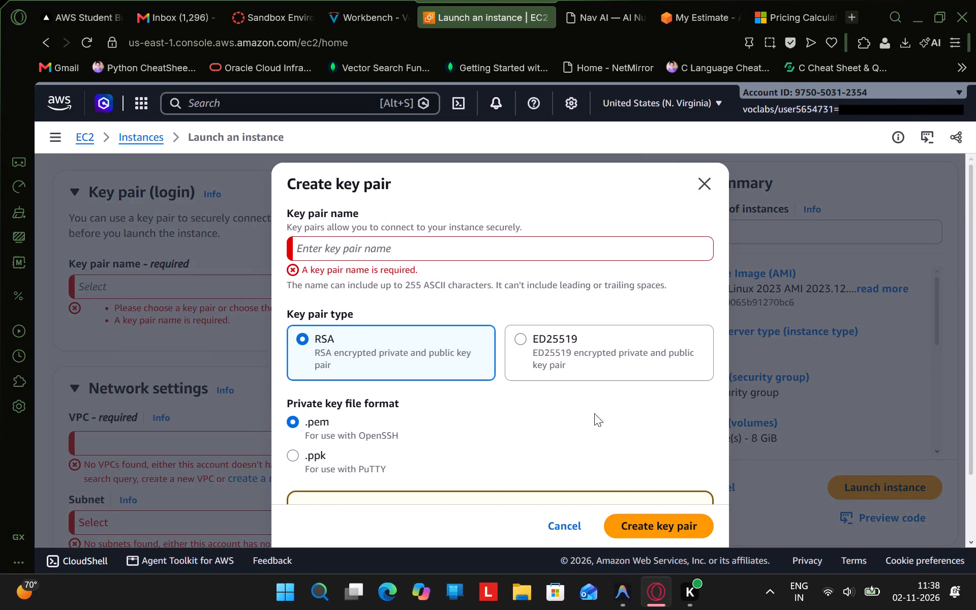
pyautogui.click(405, 250)
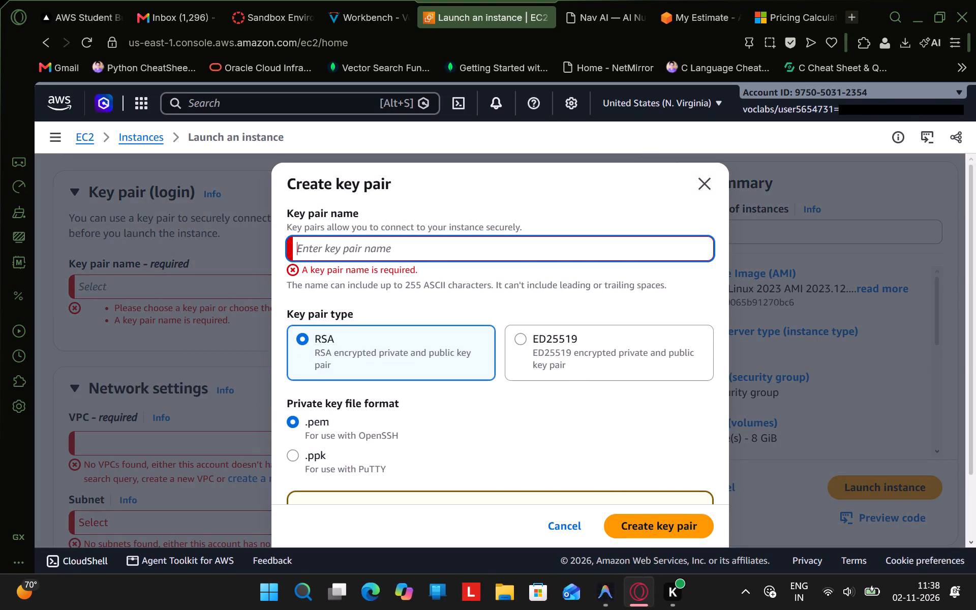
pyautogui.write('key pair')
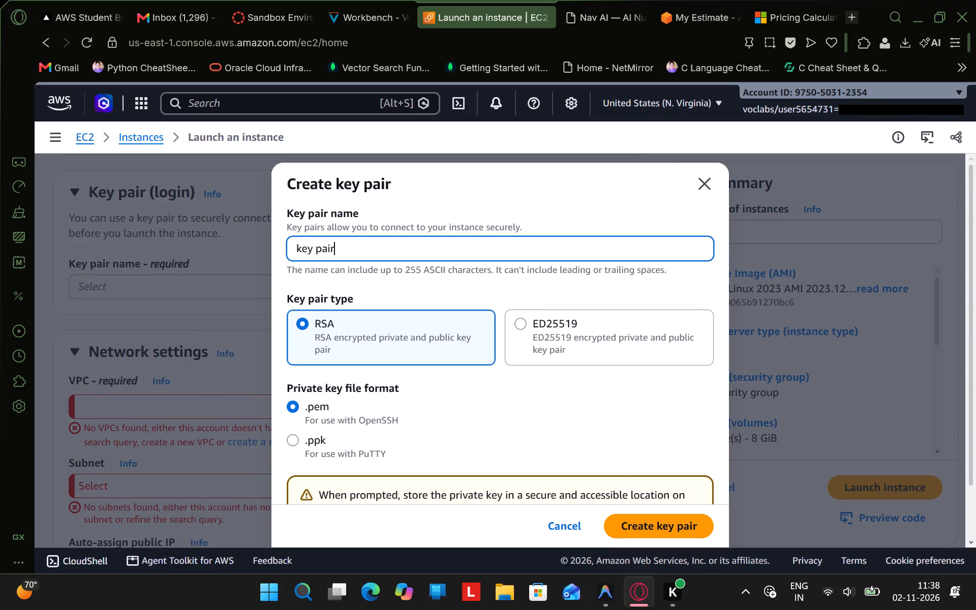
pyautogui.click(664, 532)
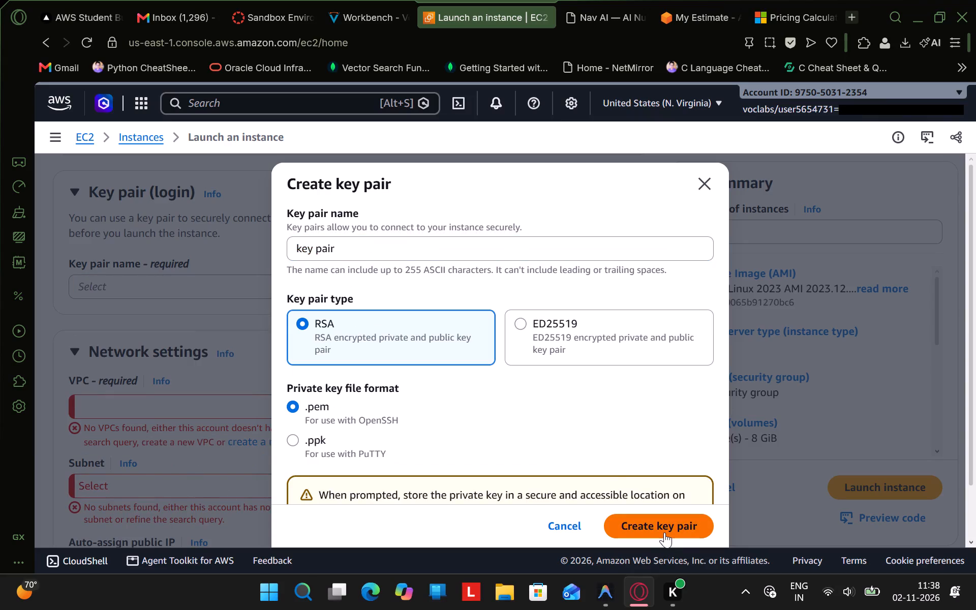
pyautogui.click(655, 527)
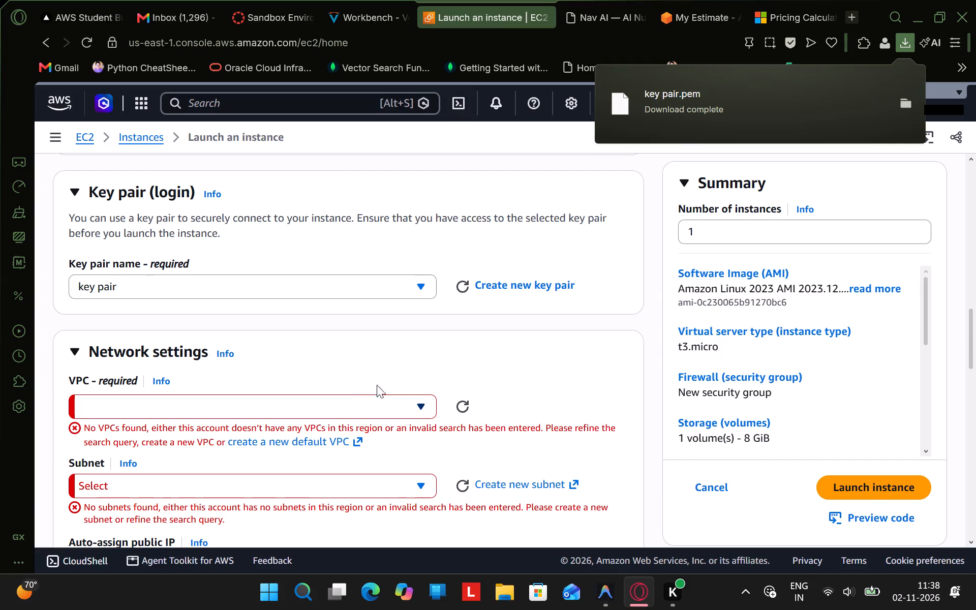
# Refresh the VPC list to load the default VPC, and choose the subnet in availability zone us-east-1f.
pyautogui.click(461, 409)
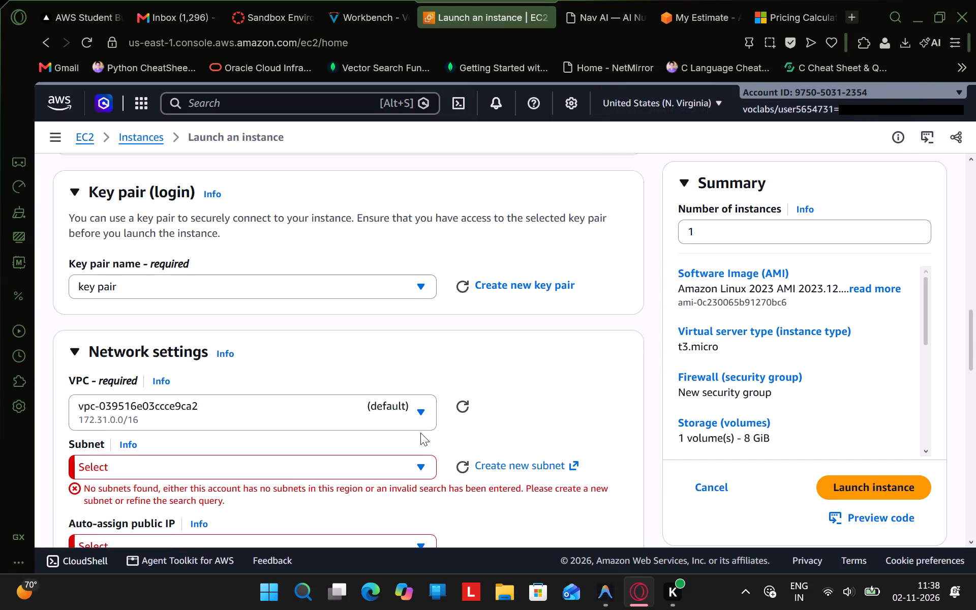
pyautogui.scroll(-1, 420, 443)
pyautogui.click(474, 447)
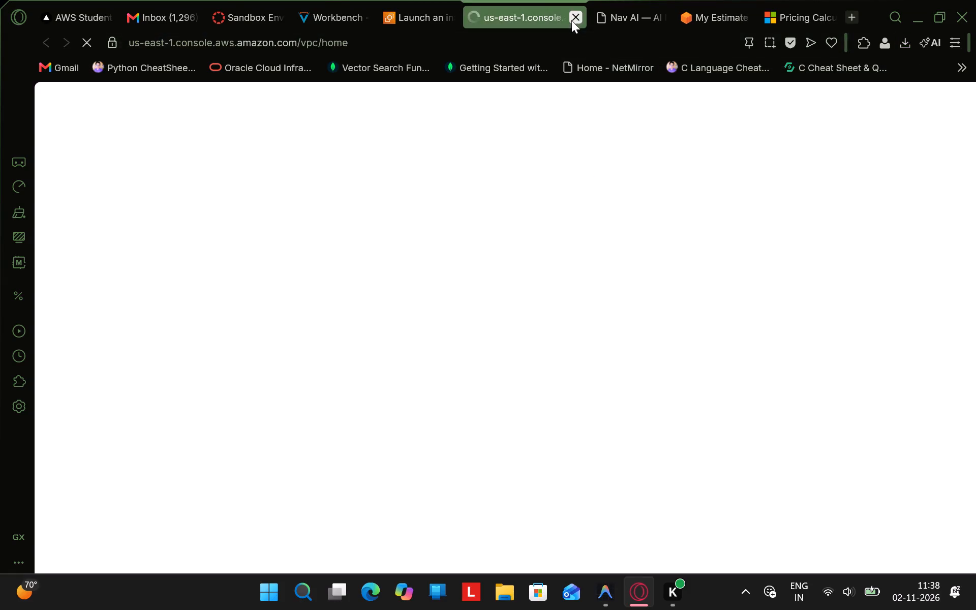
pyautogui.click(571, 20)
pyautogui.click(341, 448)
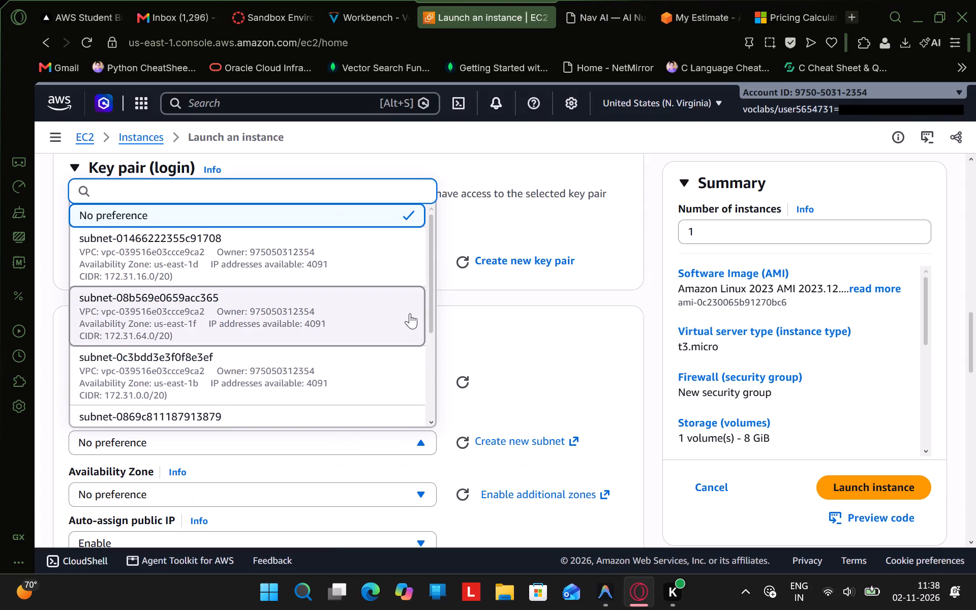
pyautogui.click(410, 313)
# Launch the instance, keeping public IP auto-assignment enabled and the new security group with its SSH rule.
pyautogui.scroll(-4, 396, 399)
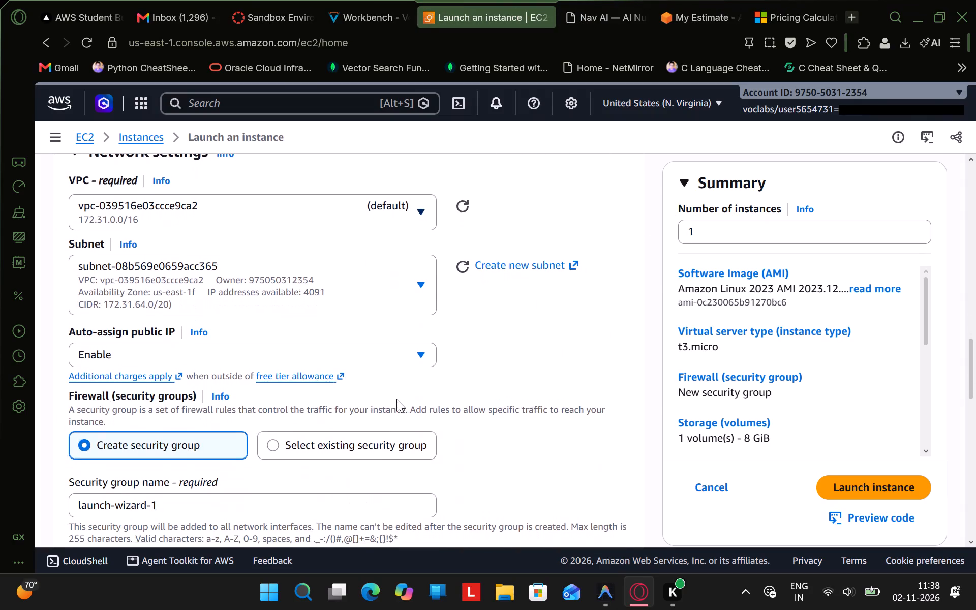
pyautogui.click(419, 364)
pyautogui.click(416, 343)
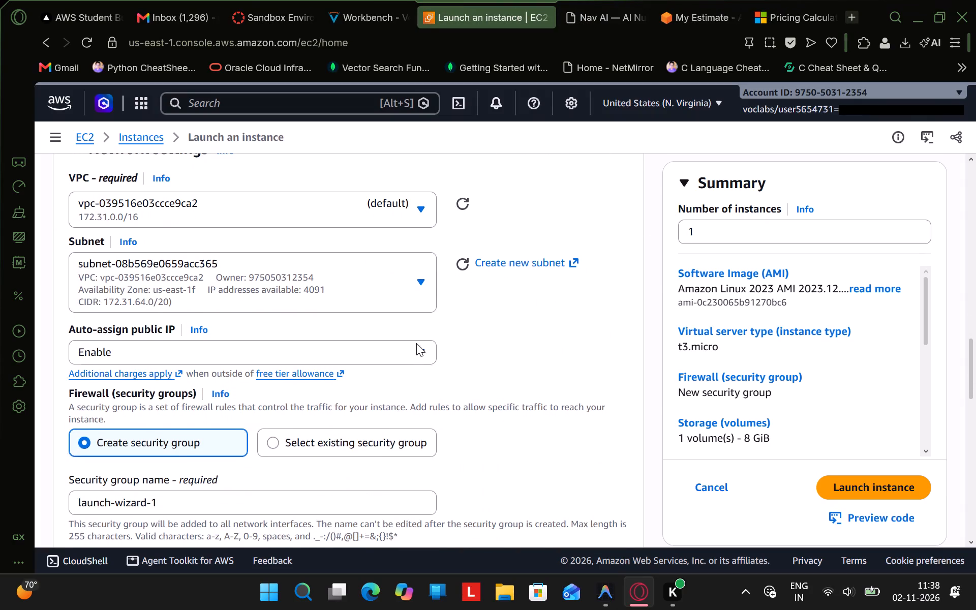
pyautogui.click(532, 337)
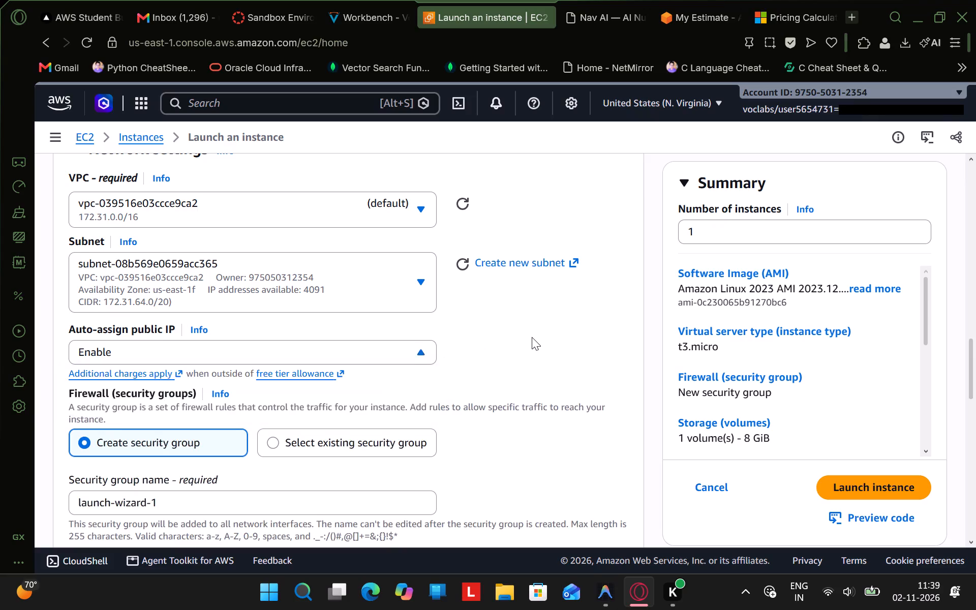
pyautogui.scroll(-3, 532, 337)
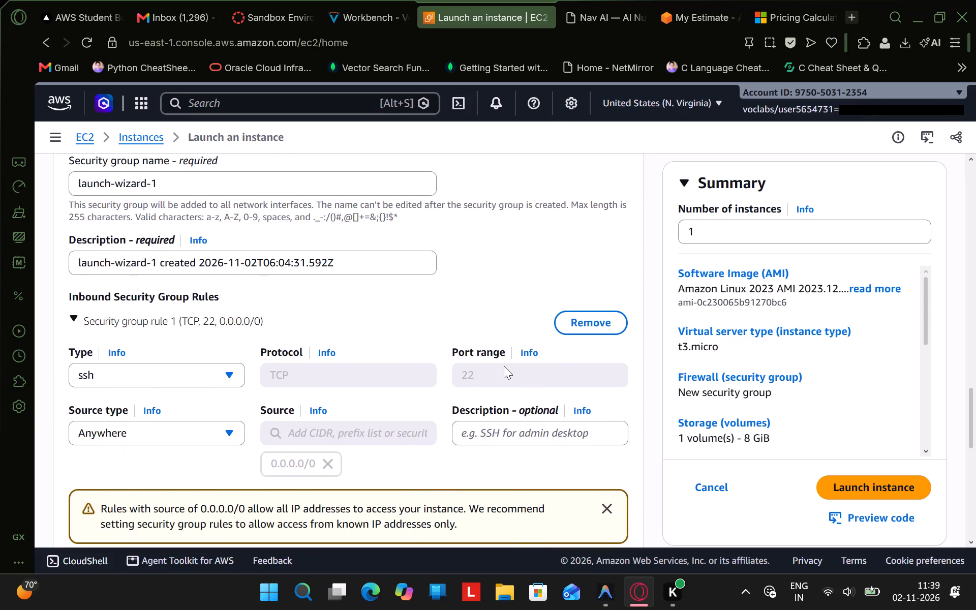
pyautogui.scroll(-1, 504, 366)
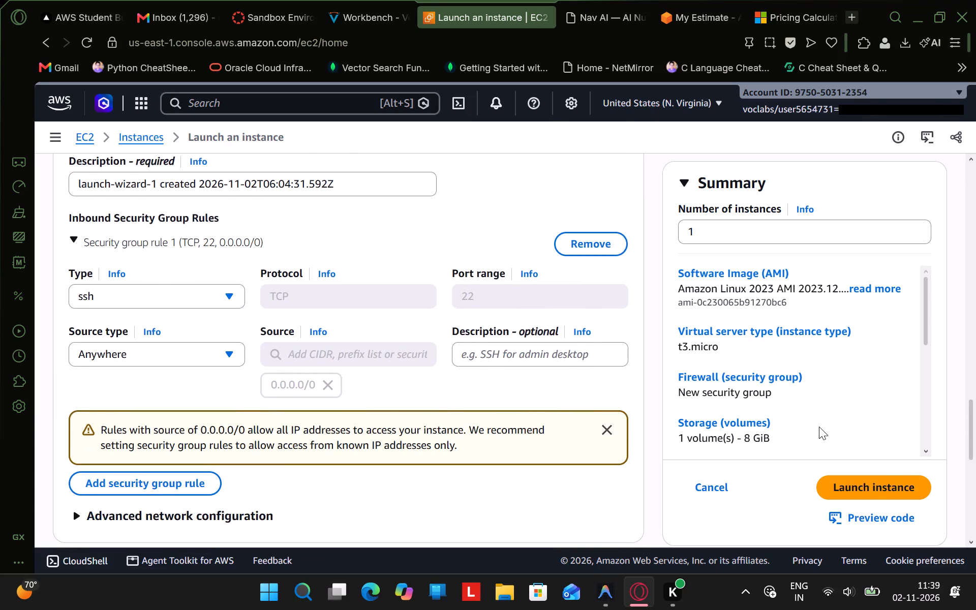
pyautogui.click(879, 480)
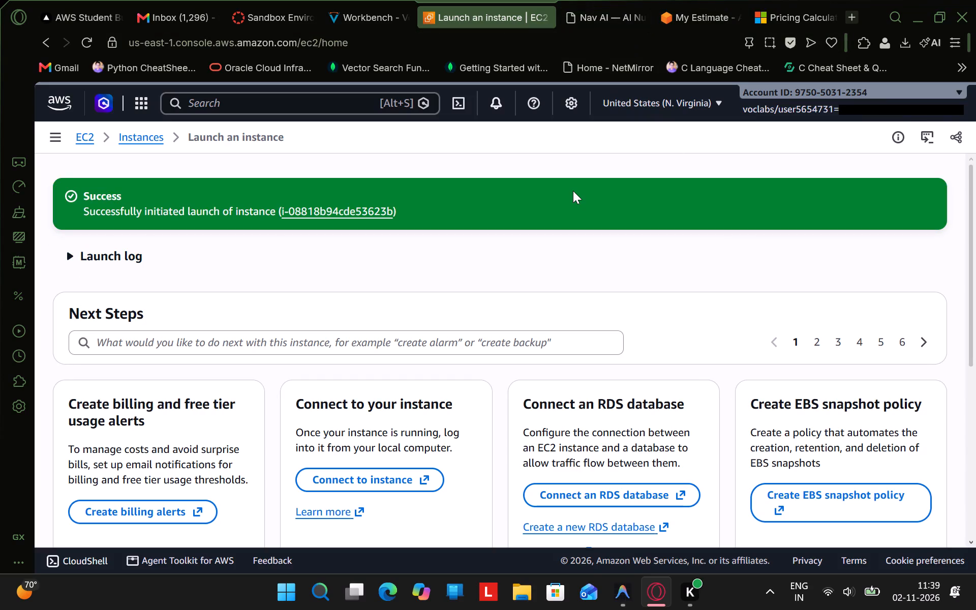
# Close the Nav AI browser tab.
pyautogui.click(639, 22)
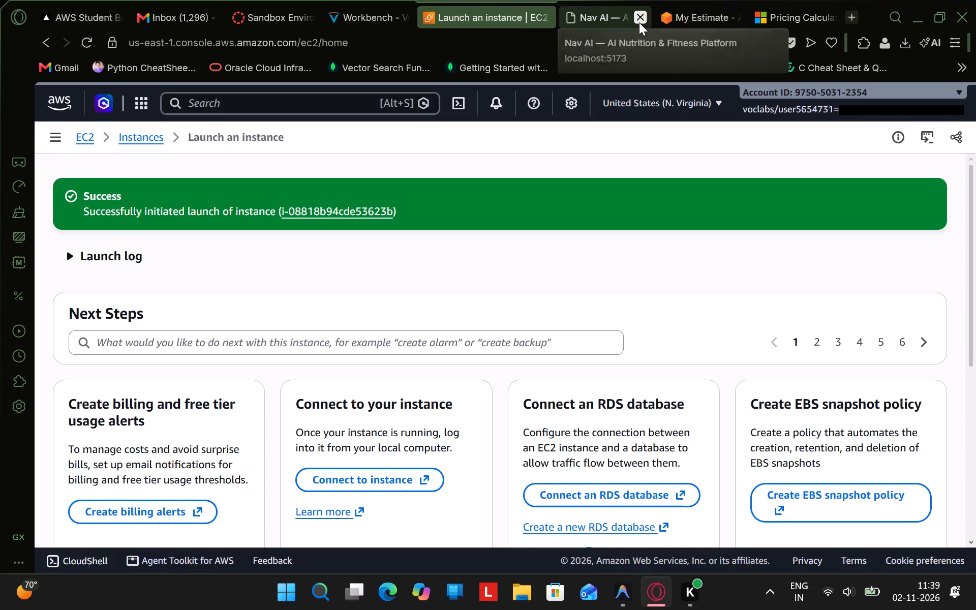
# Switch to the Azure Pricing Calculator and set the virtual machine's operating system to Linux.
pyautogui.click(684, 23)
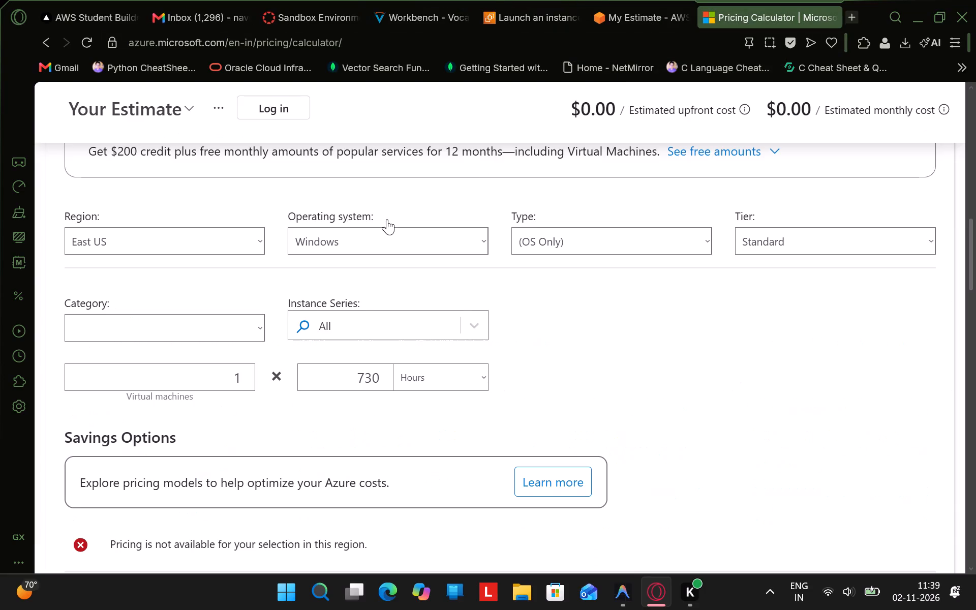
pyautogui.scroll(1, 331, 275)
pyautogui.click(353, 278)
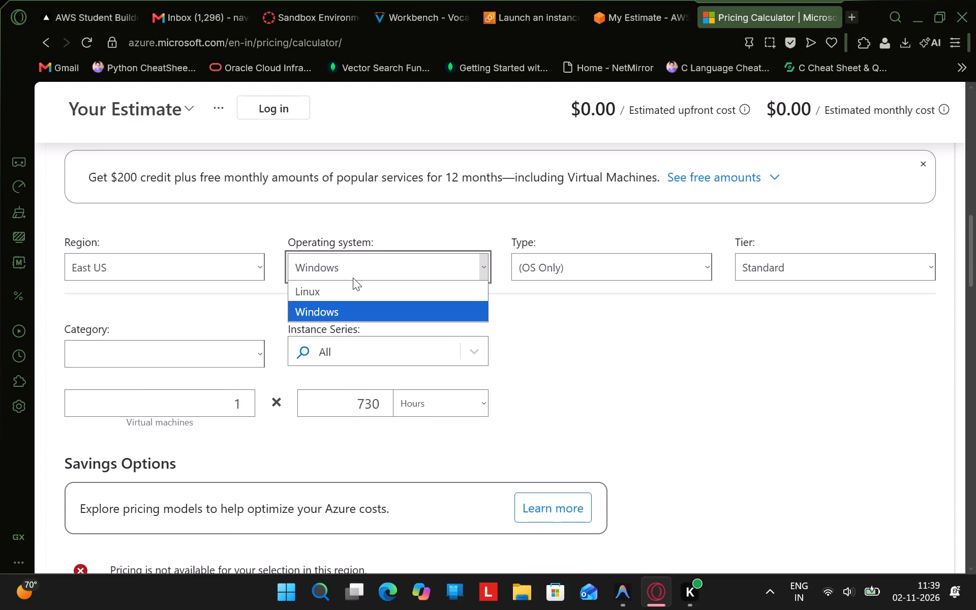
pyautogui.click(323, 296)
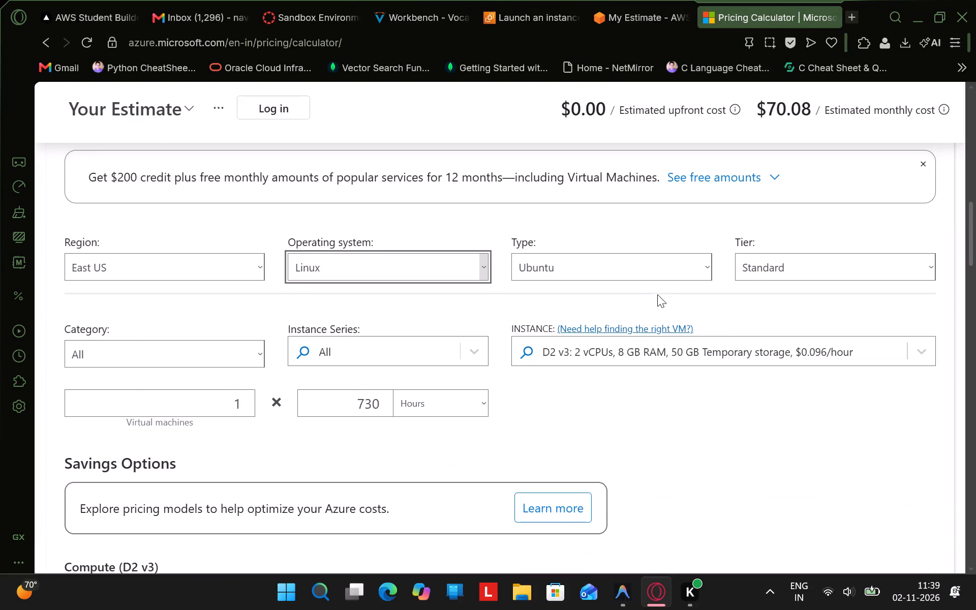
# Keep the Standard tier and set the virtual machine category to Compute optimized.
pyautogui.click(769, 278)
pyautogui.click(769, 278)
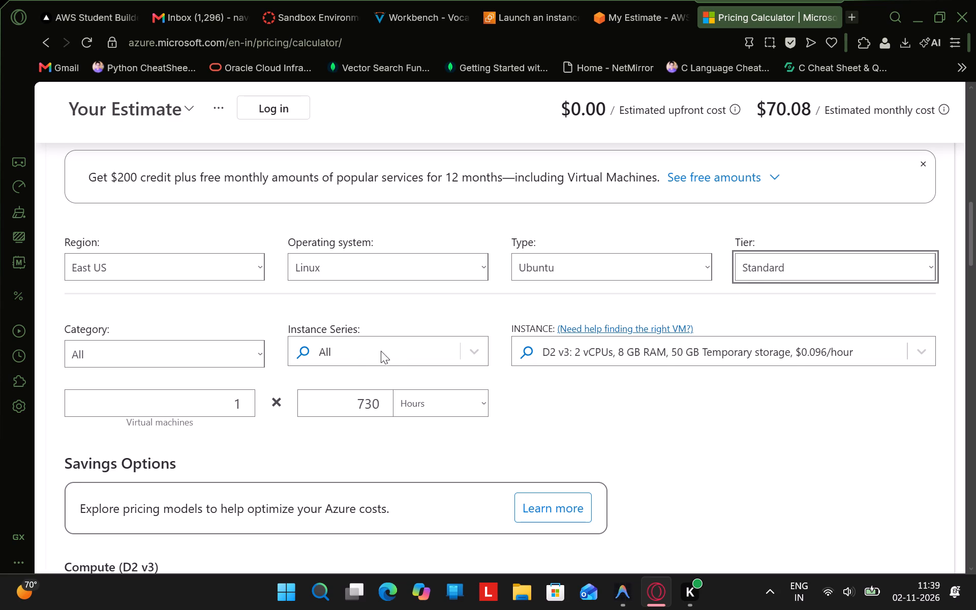
pyautogui.click(220, 360)
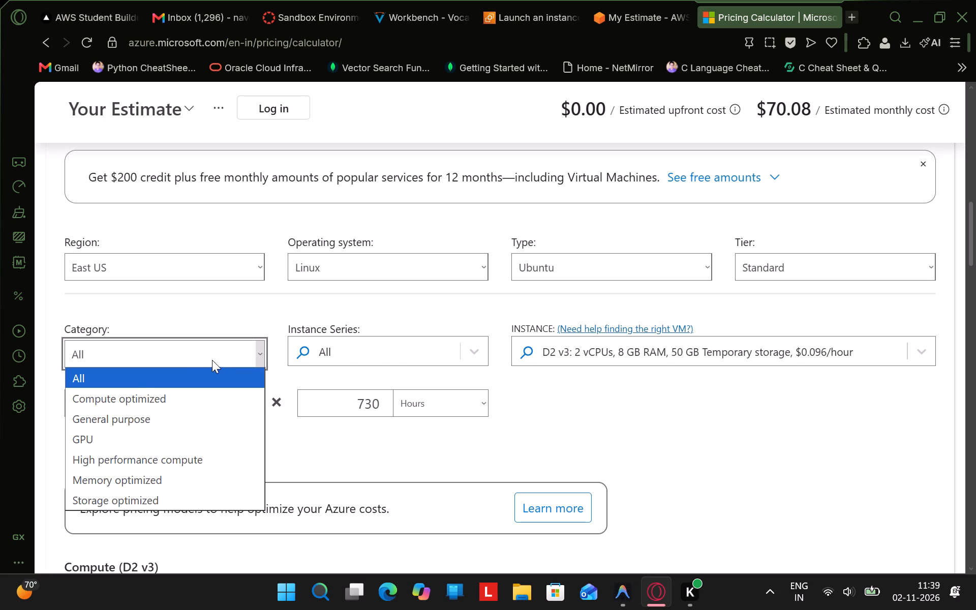
pyautogui.scroll(-1, 151, 392)
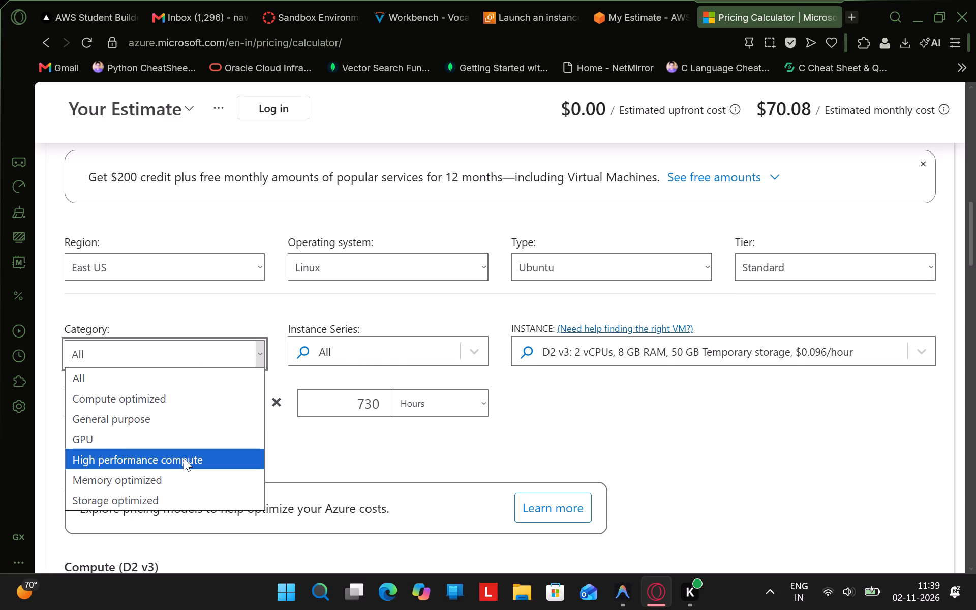
pyautogui.click(152, 404)
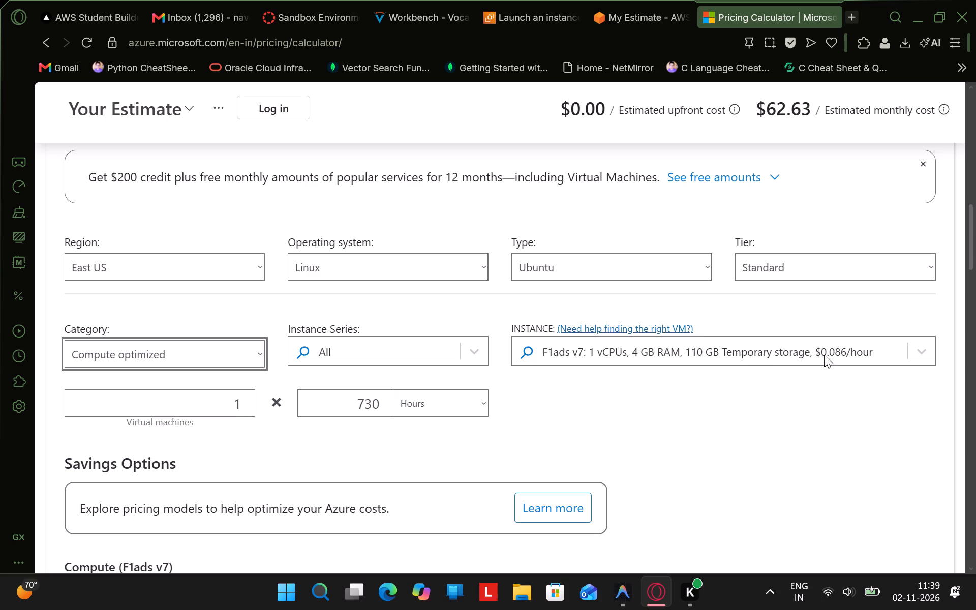
# Browse the available instances and choose F1ads v7 with 1 vCPU, 4 GB RAM and 110 GB temporary storage.
pyautogui.click(915, 352)
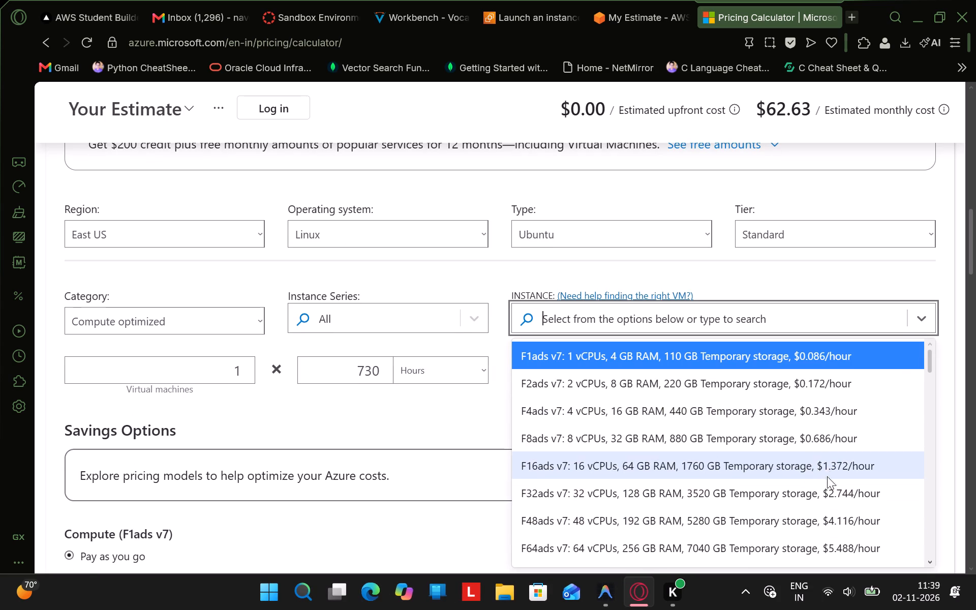
pyautogui.scroll(-5, 821, 422)
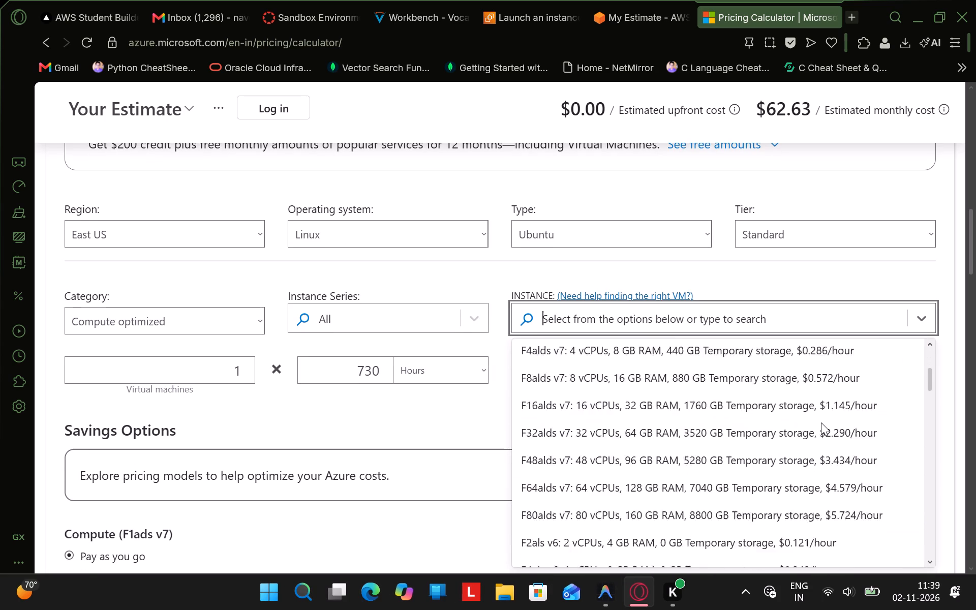
pyautogui.scroll(-3, 821, 422)
pyautogui.scroll(16, 821, 422)
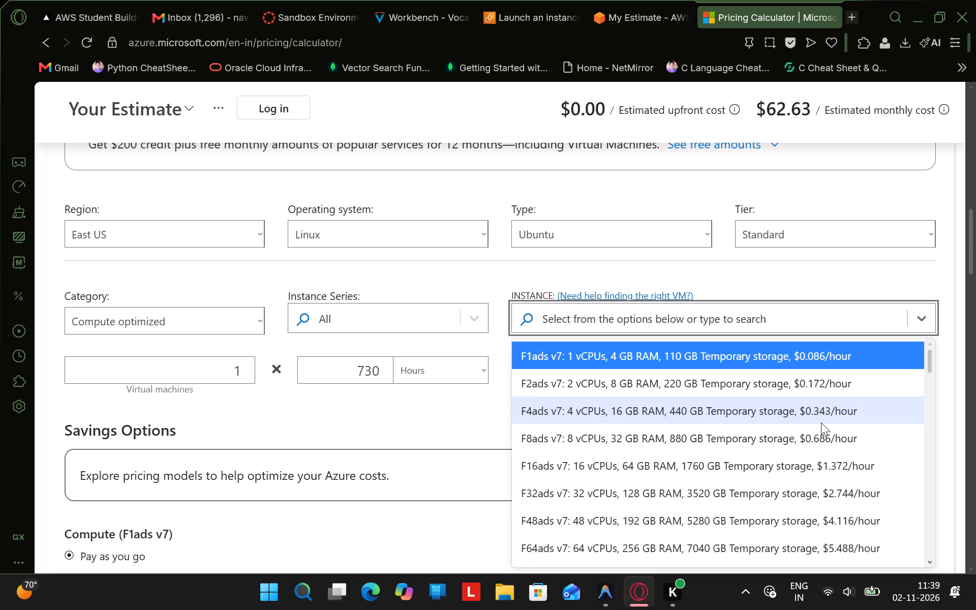
pyautogui.scroll(-2, 821, 422)
pyautogui.scroll(1, 821, 422)
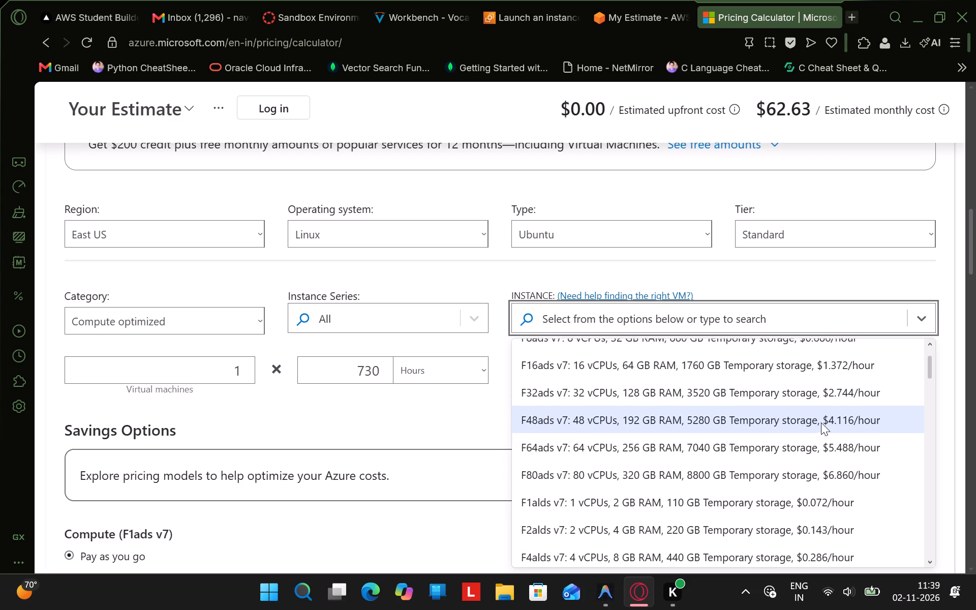
pyautogui.scroll(1, 821, 422)
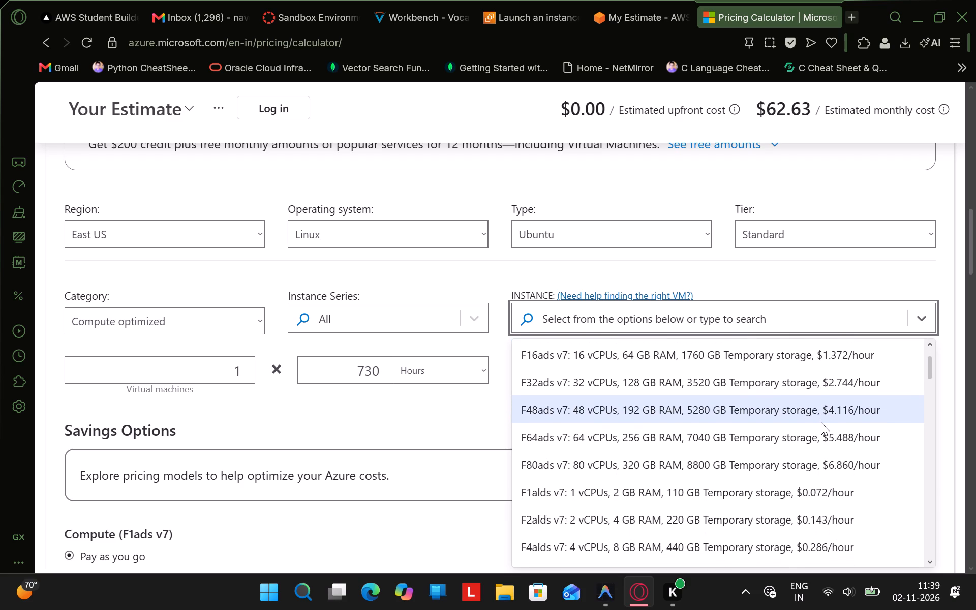
pyautogui.scroll(2, 821, 422)
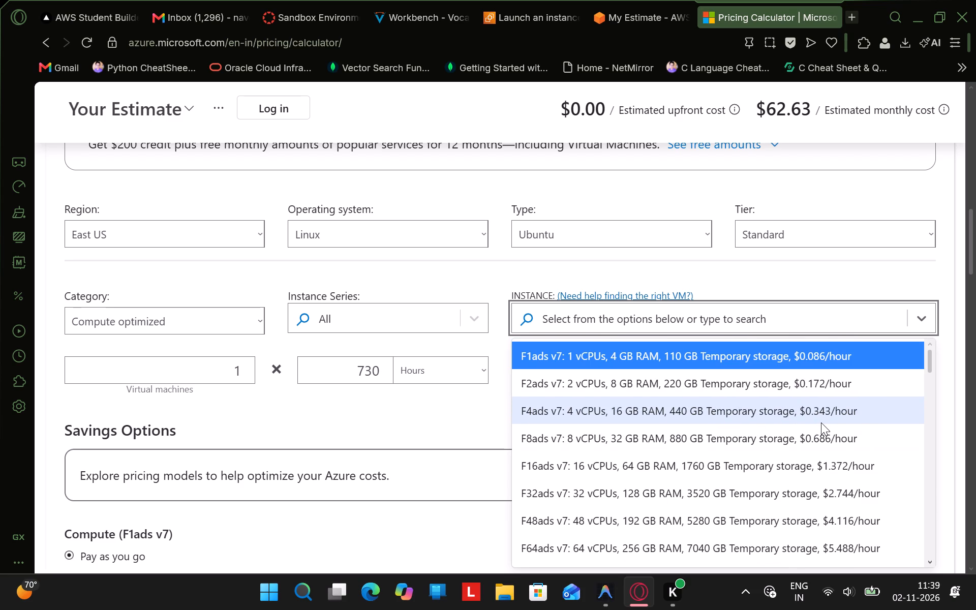
pyautogui.click(847, 363)
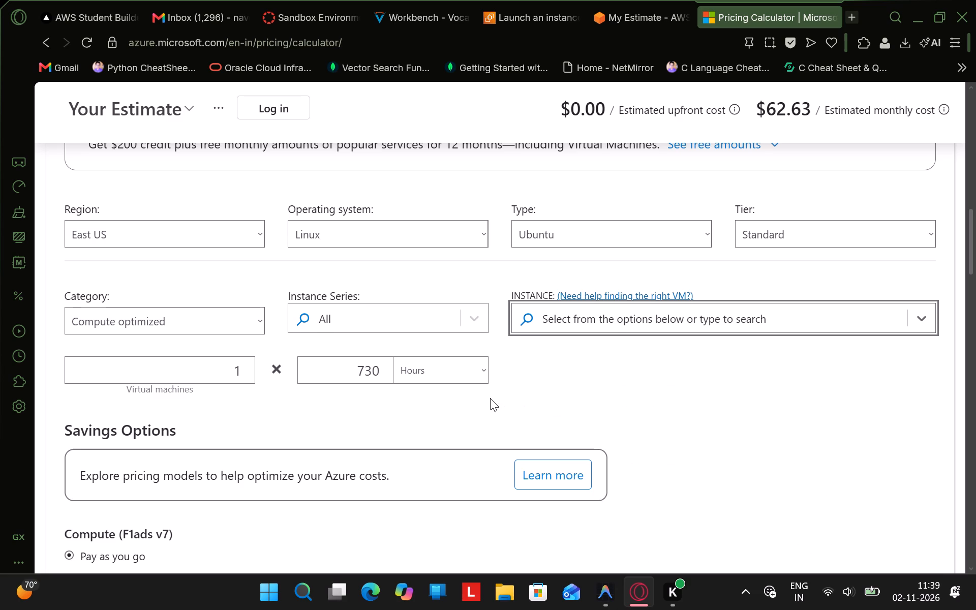
# Change the virtual machine's usage unit from hours to Month.
pyautogui.scroll(-1, 490, 398)
pyautogui.click(441, 349)
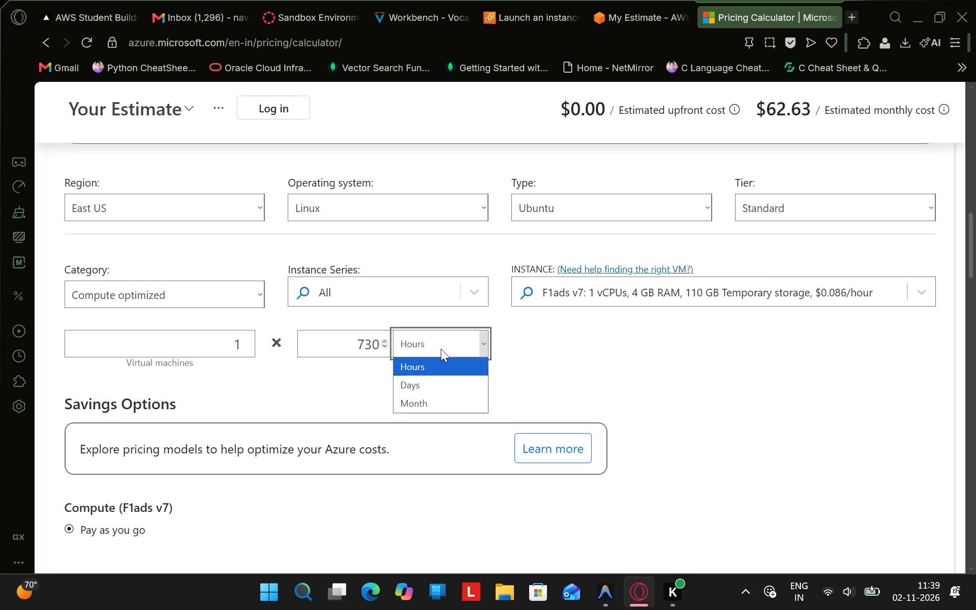
pyautogui.click(417, 401)
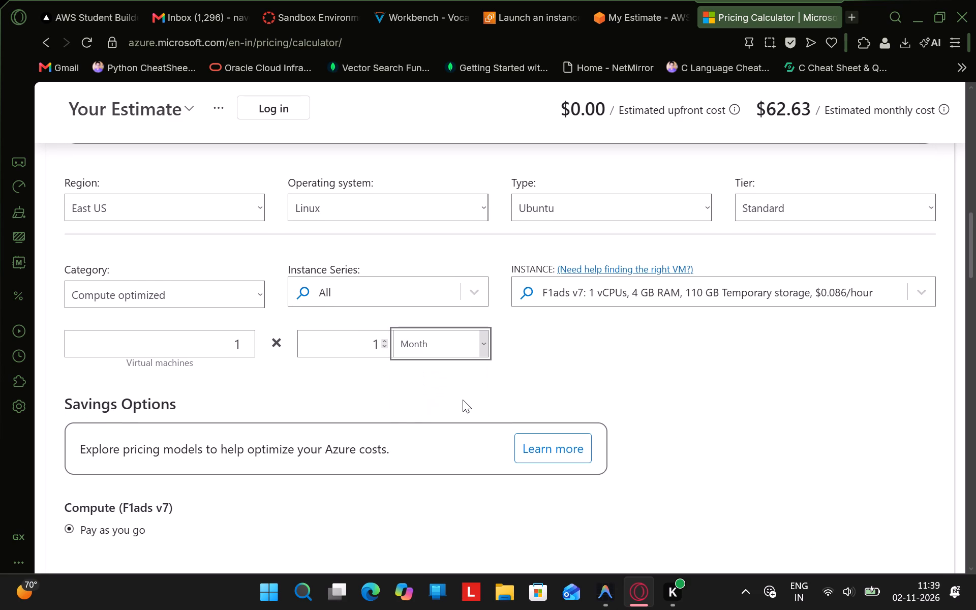
# Review the Azure virtual machine estimate, from the savings options through the support and licensing choices to the upfront, monthly and annual costs.
pyautogui.scroll(-5, 463, 400)
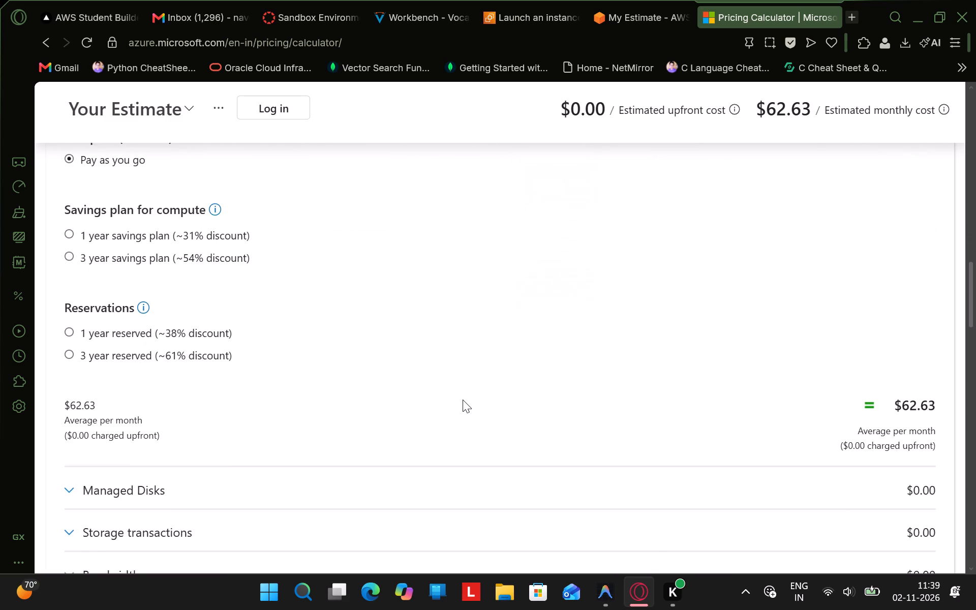
pyautogui.scroll(-2, 463, 400)
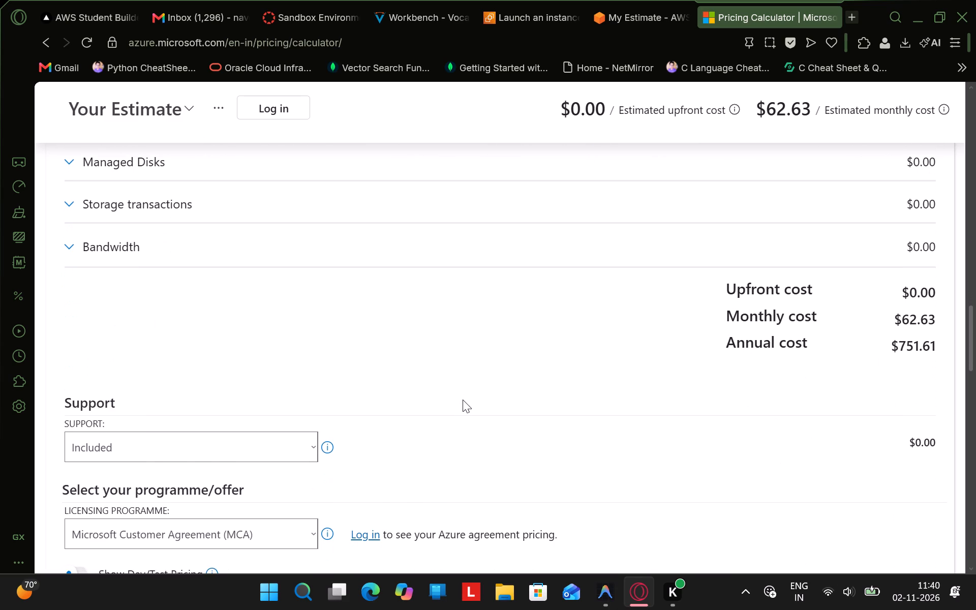
pyautogui.scroll(-2, 463, 400)
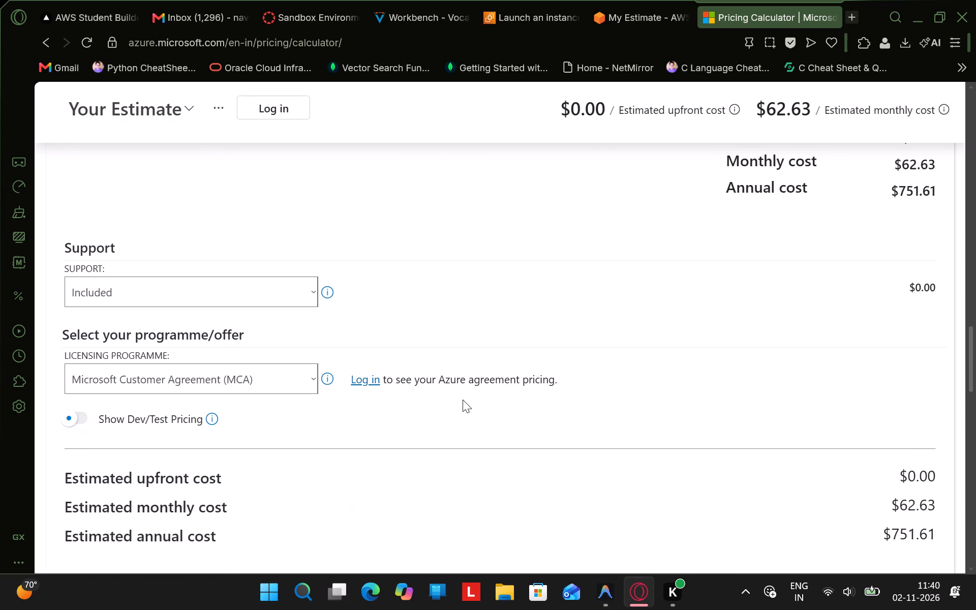
pyautogui.scroll(-3, 463, 400)
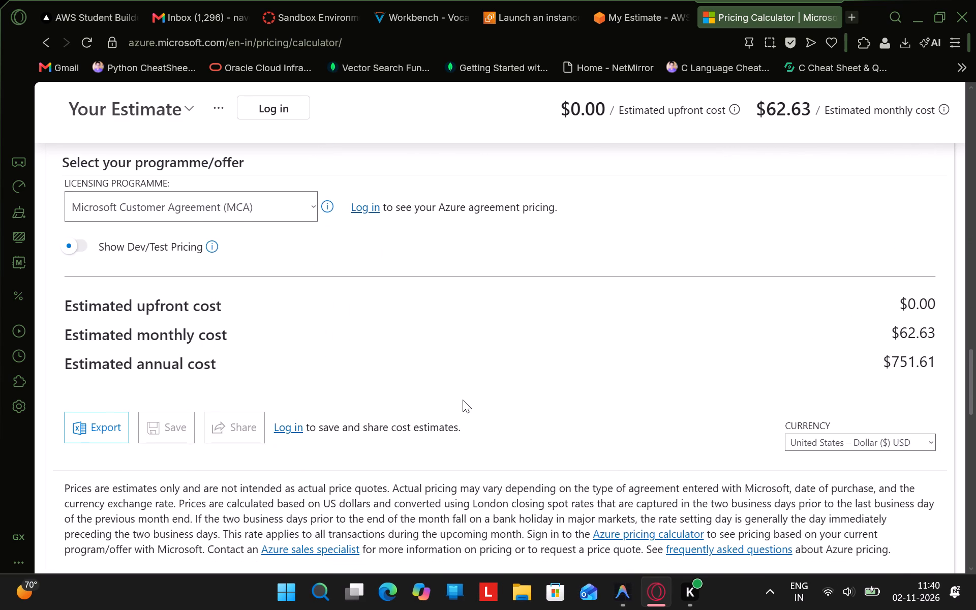
pyautogui.scroll(-4, 463, 400)
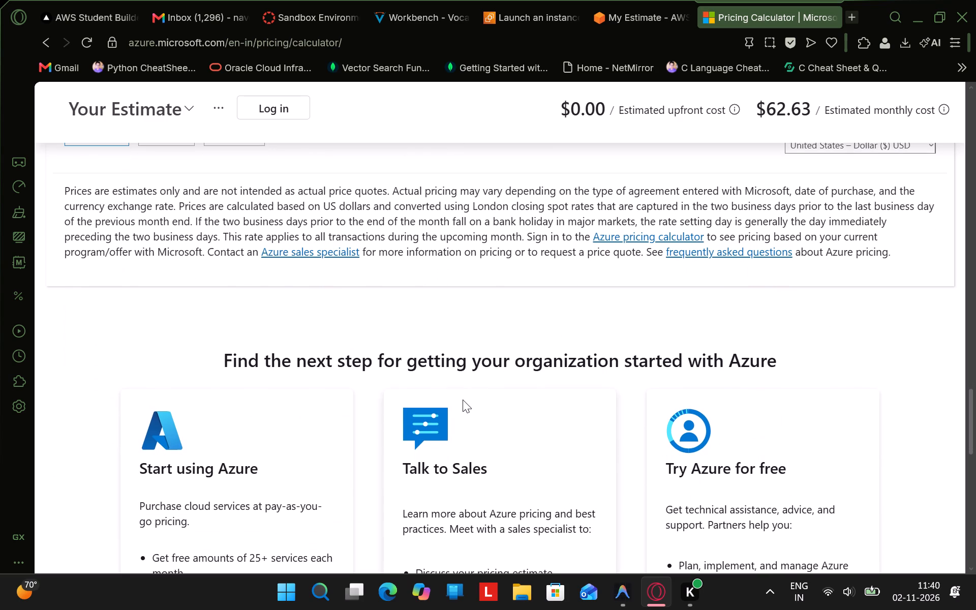
pyautogui.scroll(-4, 463, 400)
pyautogui.scroll(1, 463, 400)
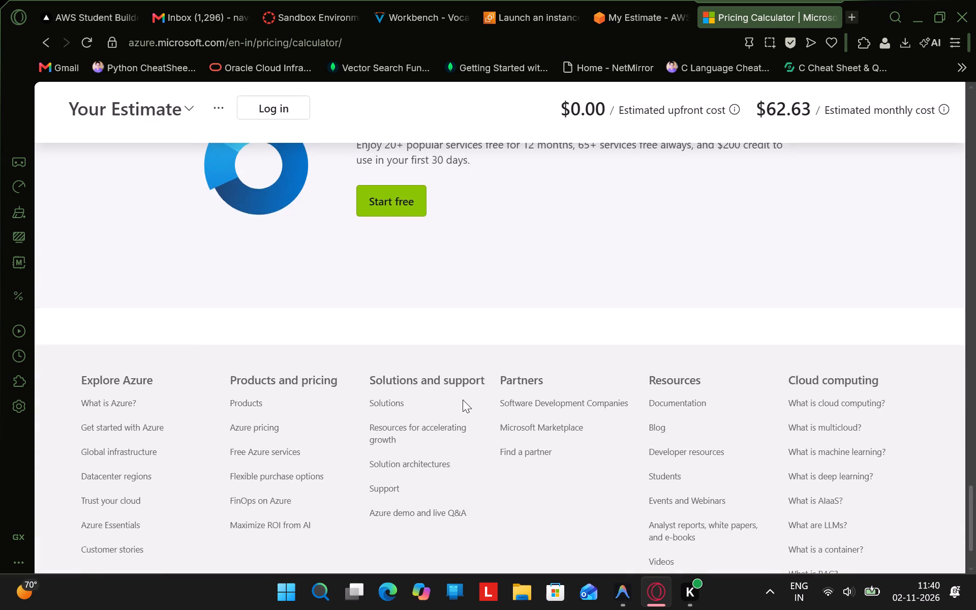
pyautogui.scroll(7, 463, 400)
pyautogui.hscroll(1, 463, 400)
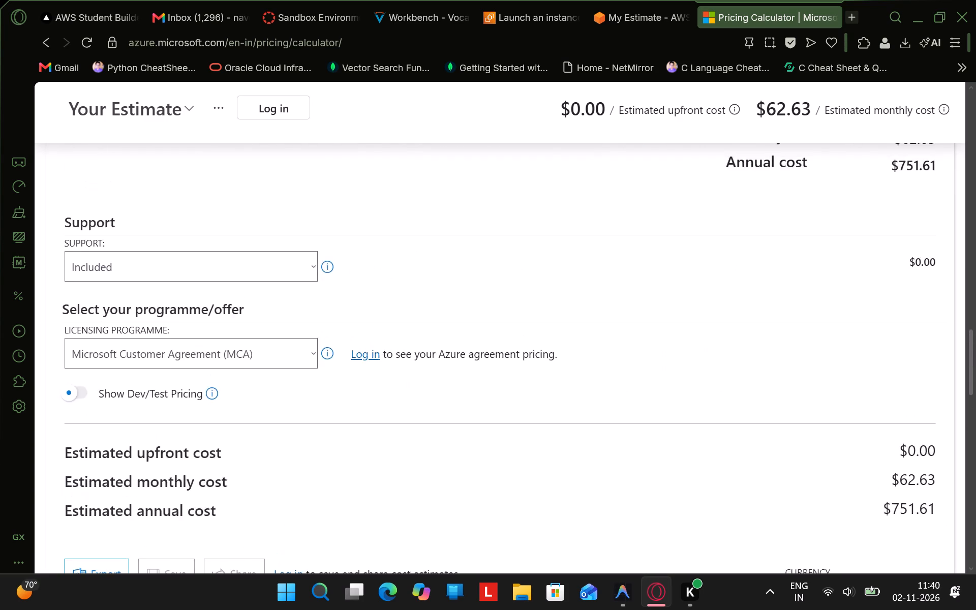
pyautogui.hscroll(1, 463, 400)
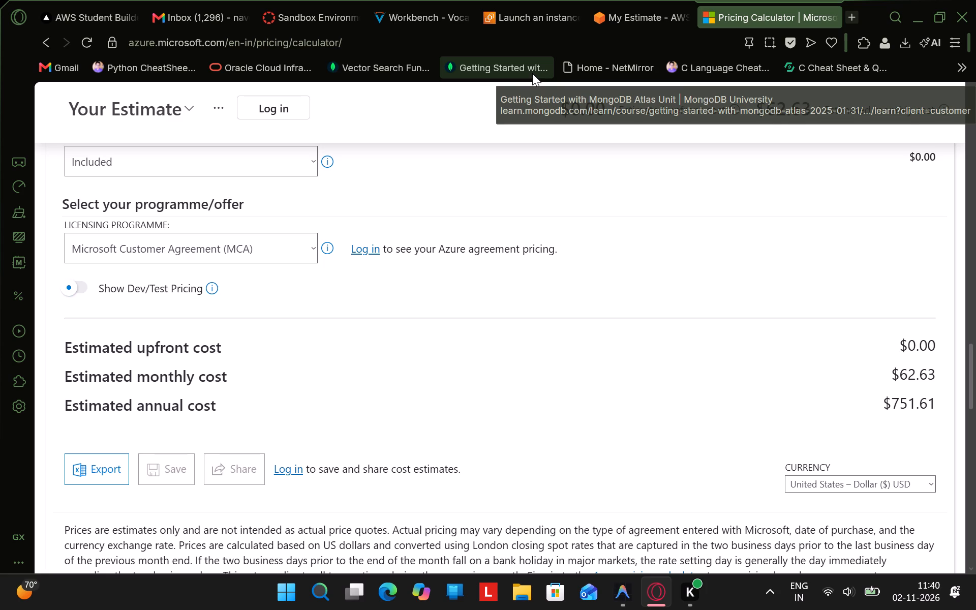
pyautogui.scroll(-1, 487, 315)
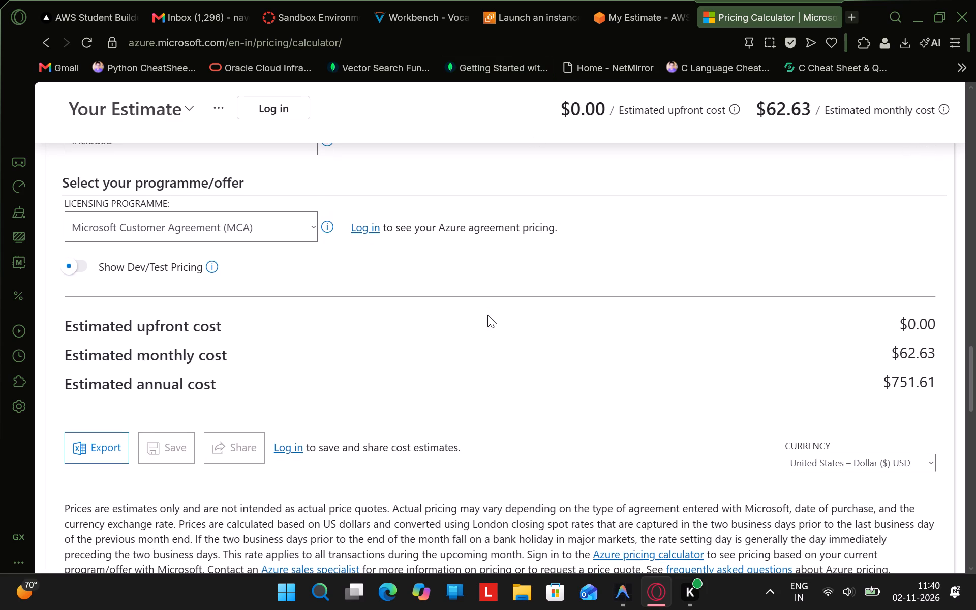
pyautogui.scroll(-1, 487, 315)
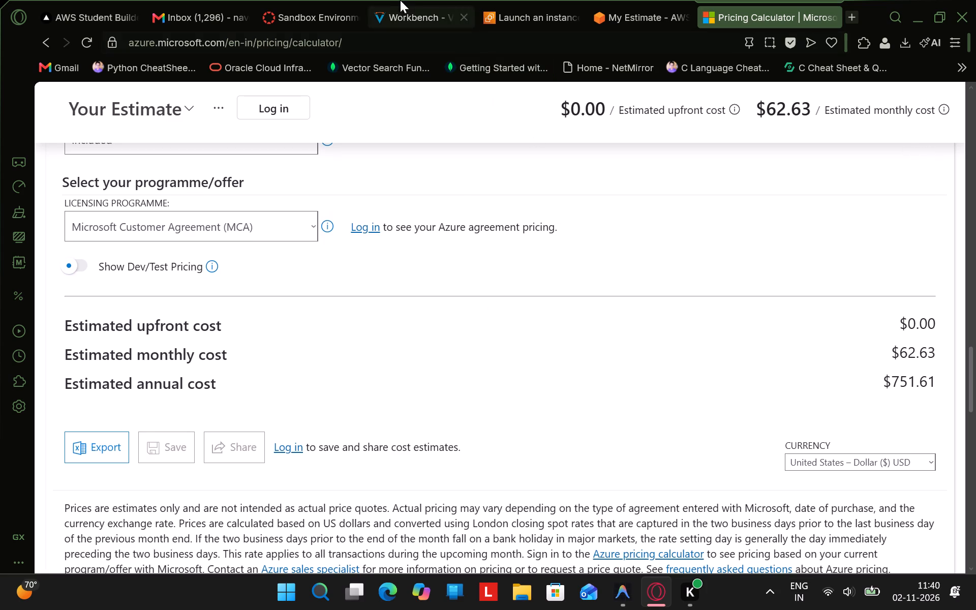
# Switch back to the EC2 launch result page in the AWS console.
pyautogui.click(504, 0)
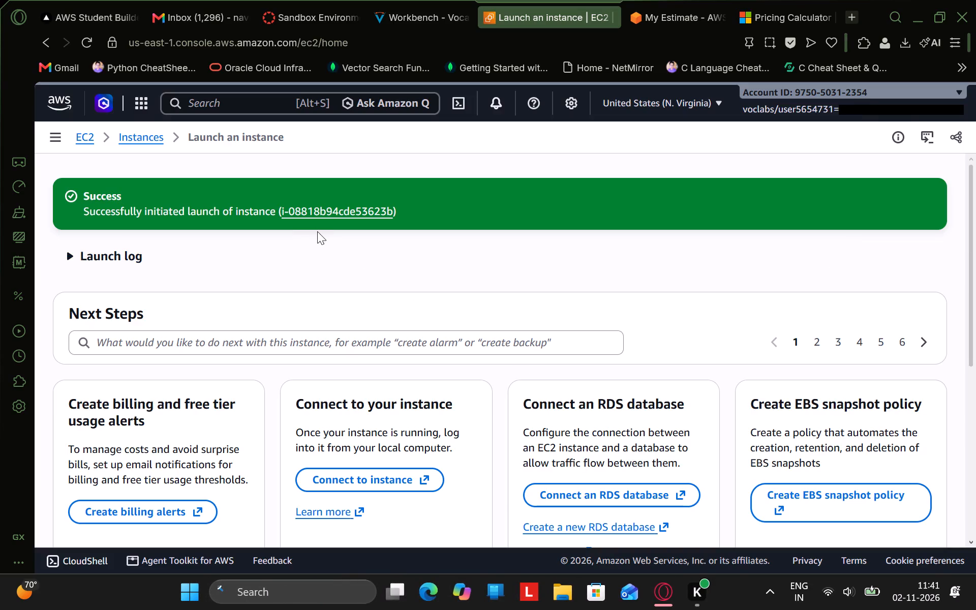
# Open the EC2 Instances list and check the state of the hola instance.
pyautogui.scroll(1, 317, 231)
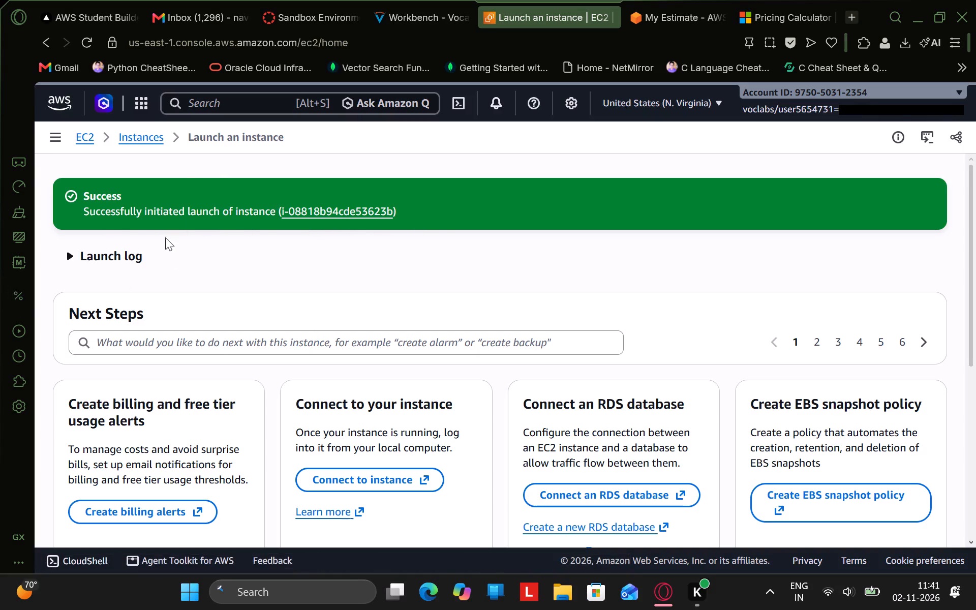
pyautogui.click(154, 135)
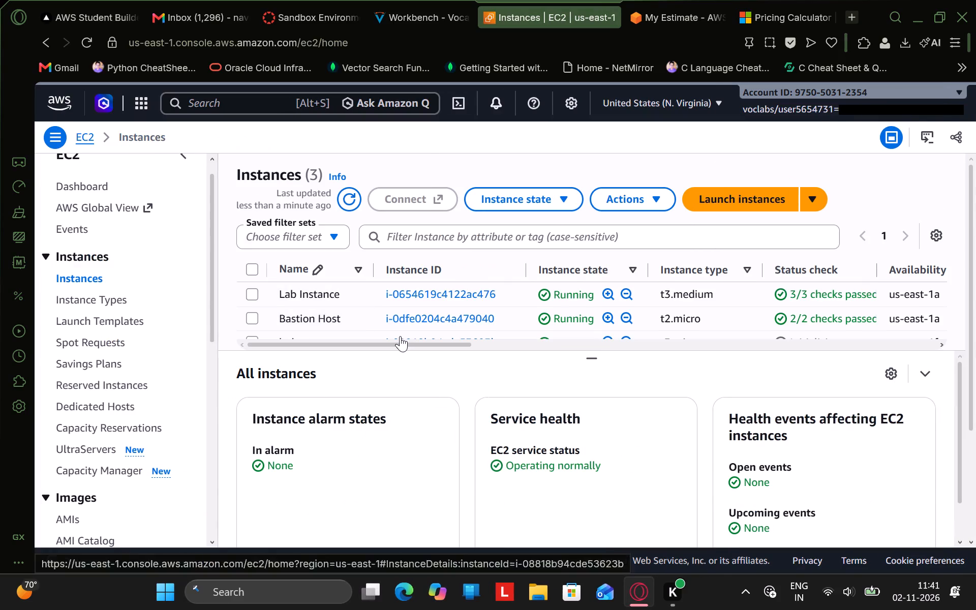
pyautogui.scroll(-1, 400, 336)
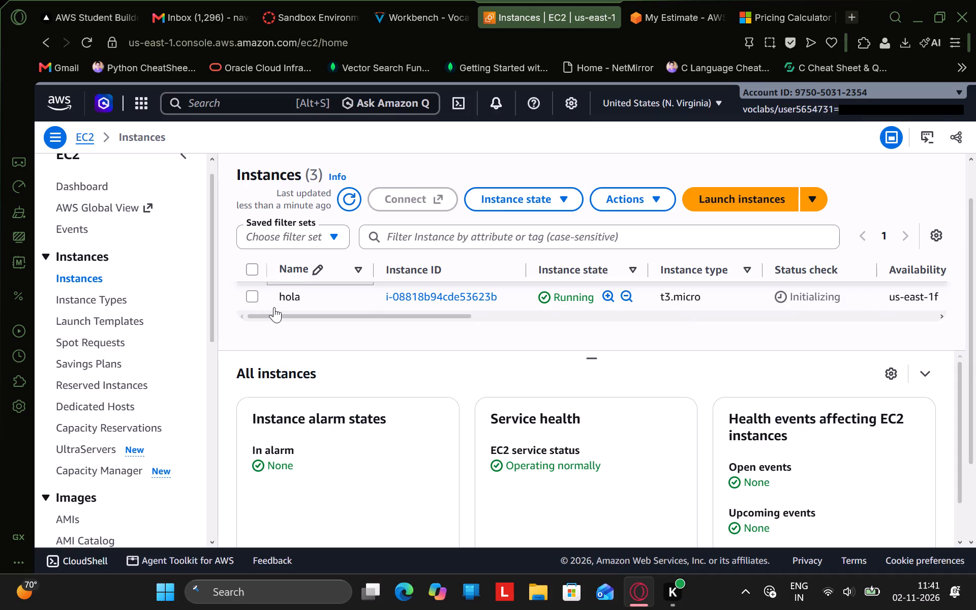
# Return to the virtual machine estimate in the Azure Pricing Calculator.
pyautogui.click(757, 1)
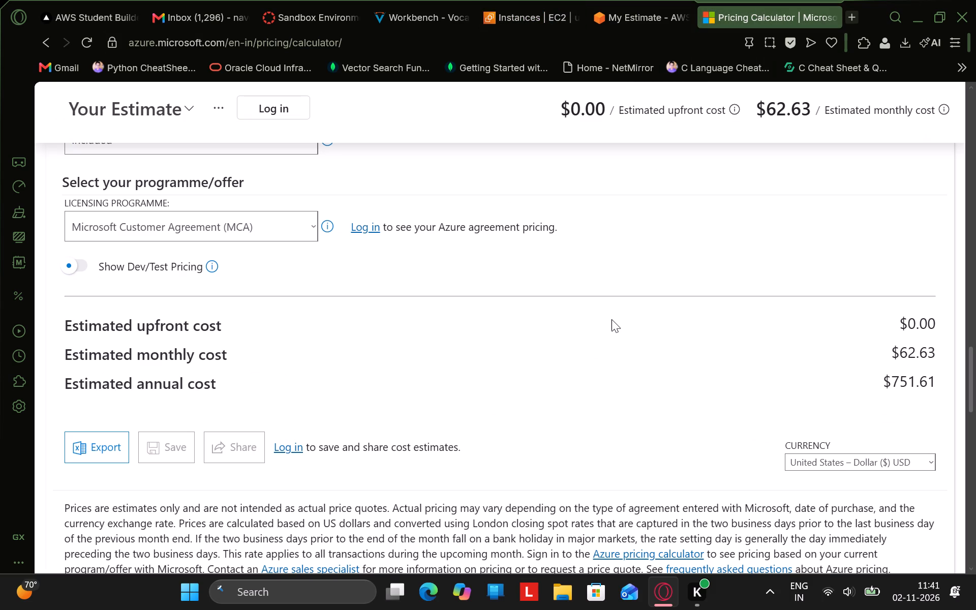
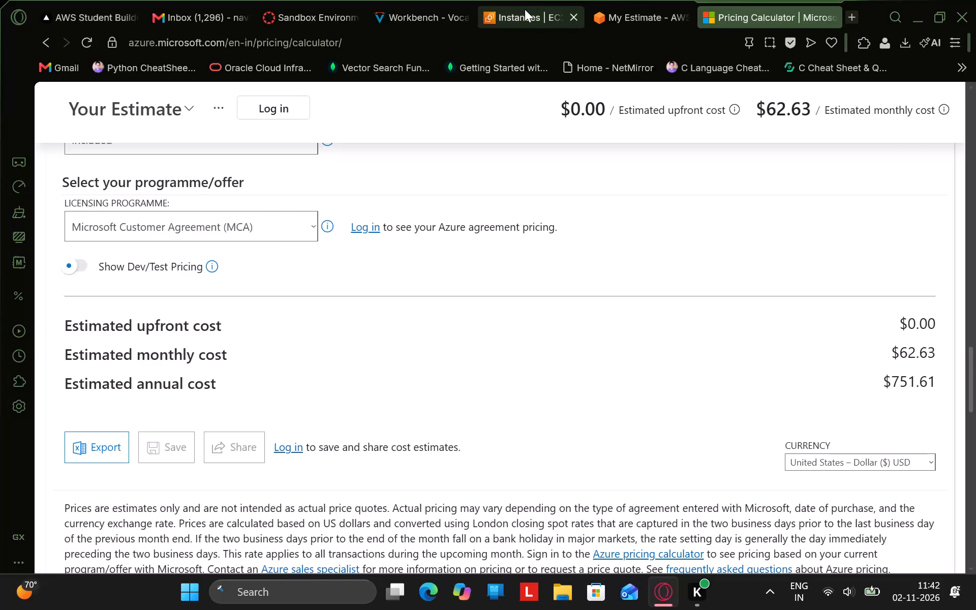
# Return to the EC2 Instances list, select the hola instance and examine its status check and instance details.
pyautogui.click(525, 9)
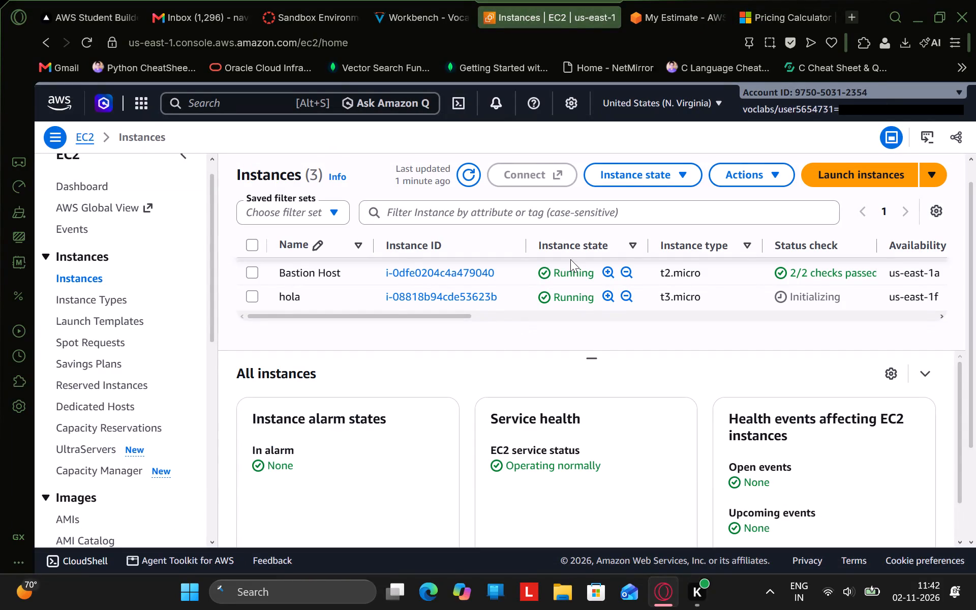
pyautogui.scroll(1, 536, 282)
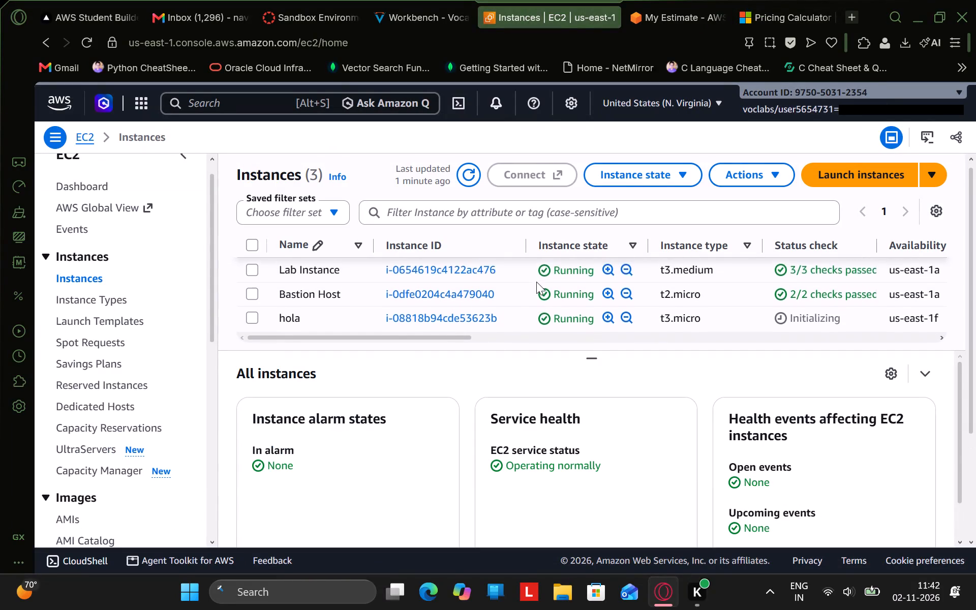
pyautogui.scroll(1, 536, 282)
pyautogui.click(826, 321)
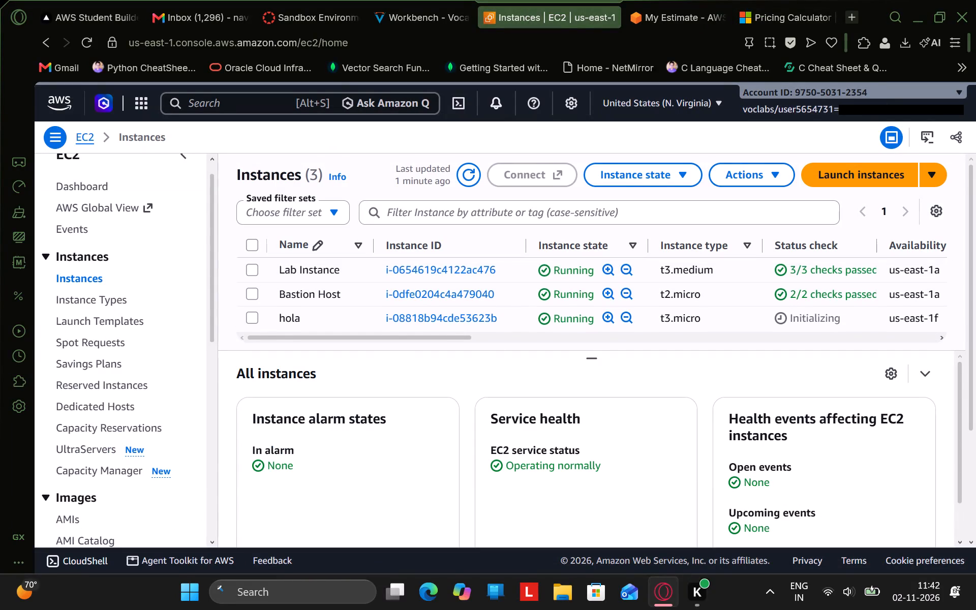
pyautogui.hscroll(-1, 826, 321)
pyautogui.scroll(-1, 825, 321)
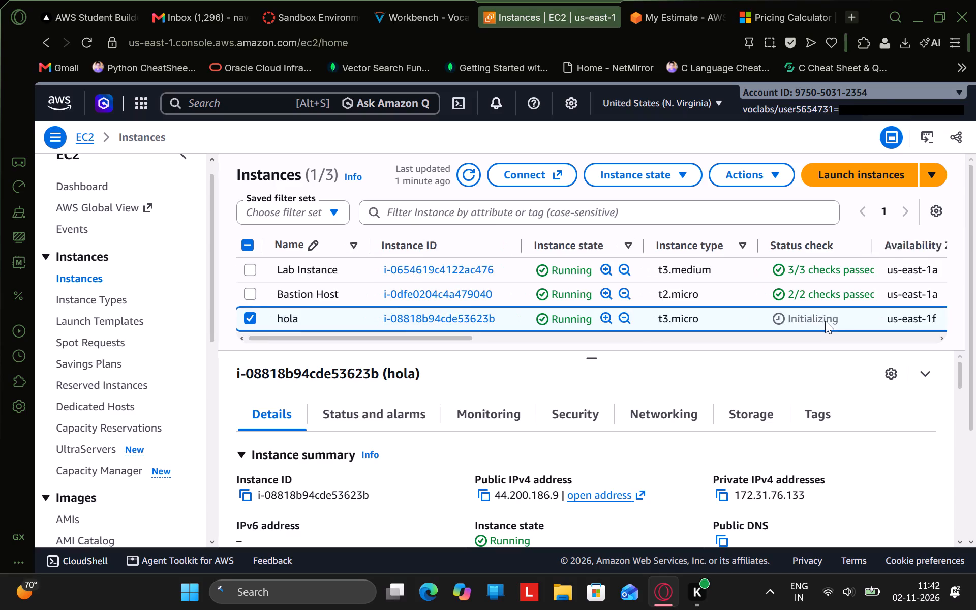
pyautogui.scroll(-3, 825, 321)
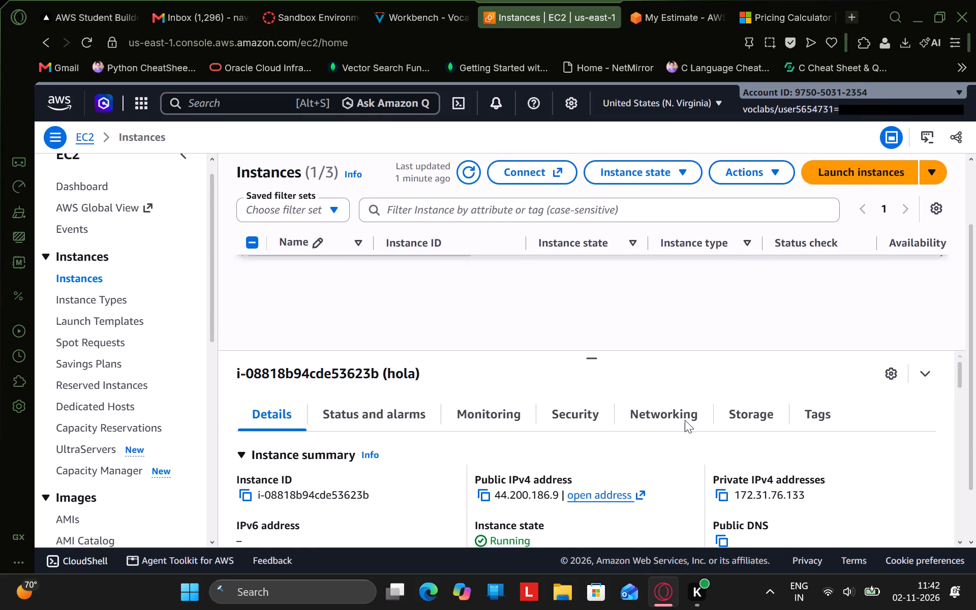
pyautogui.scroll(-3, 685, 420)
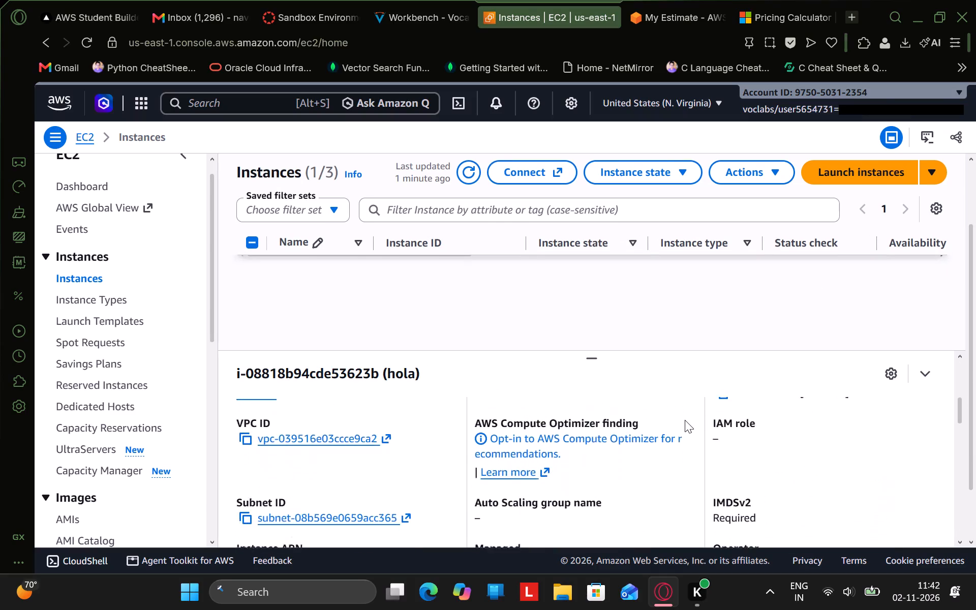
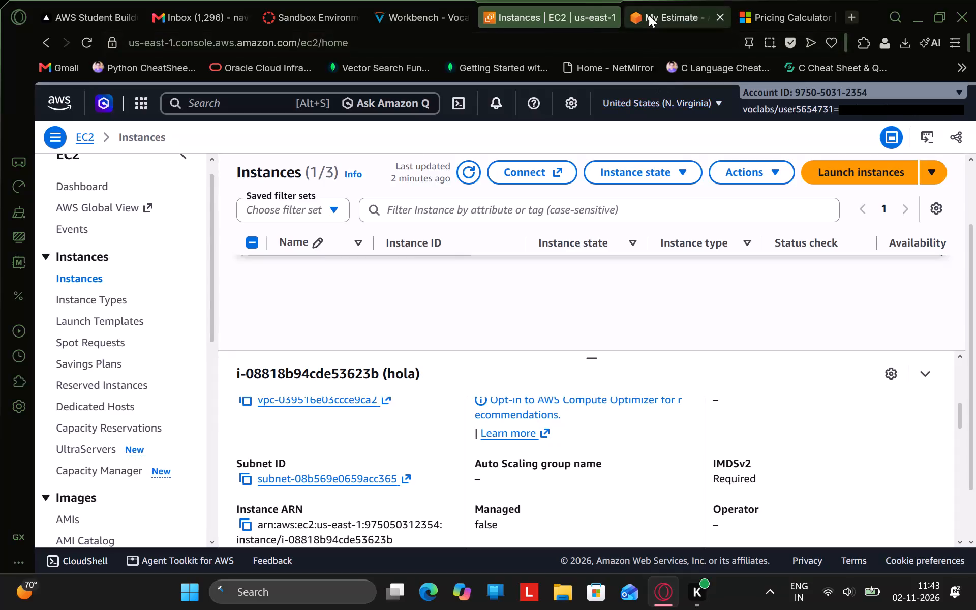
# Switch to the AWS Pricing Calculator estimate and review its cost summary and the Amazon EC2 service entry.
pyautogui.click(649, 15)
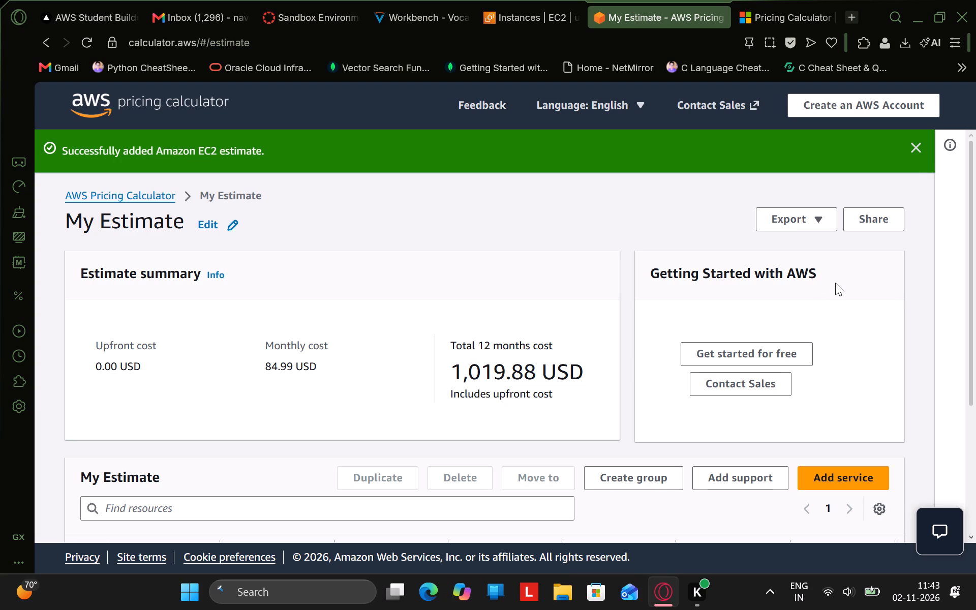
pyautogui.hscroll(3, 675, 353)
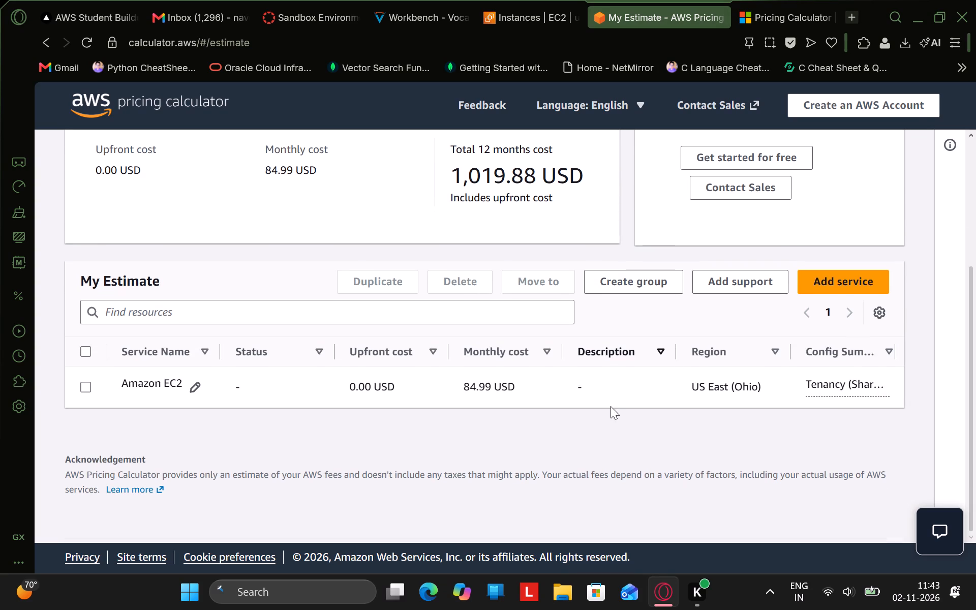
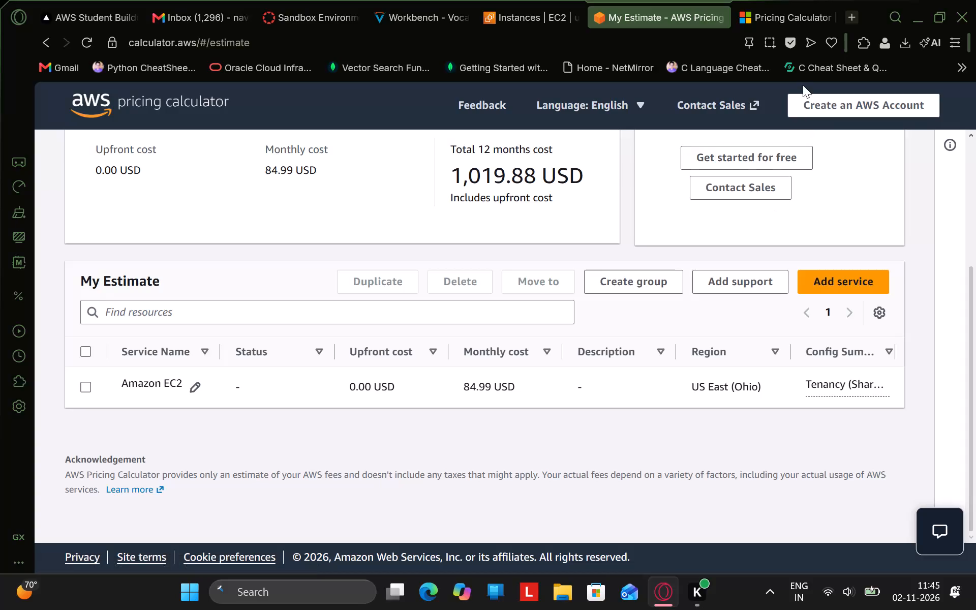
# Switch to the Azure Pricing Calculator estimate and set its currency to India – Rupee (₹) INR.
pyautogui.click(778, 12)
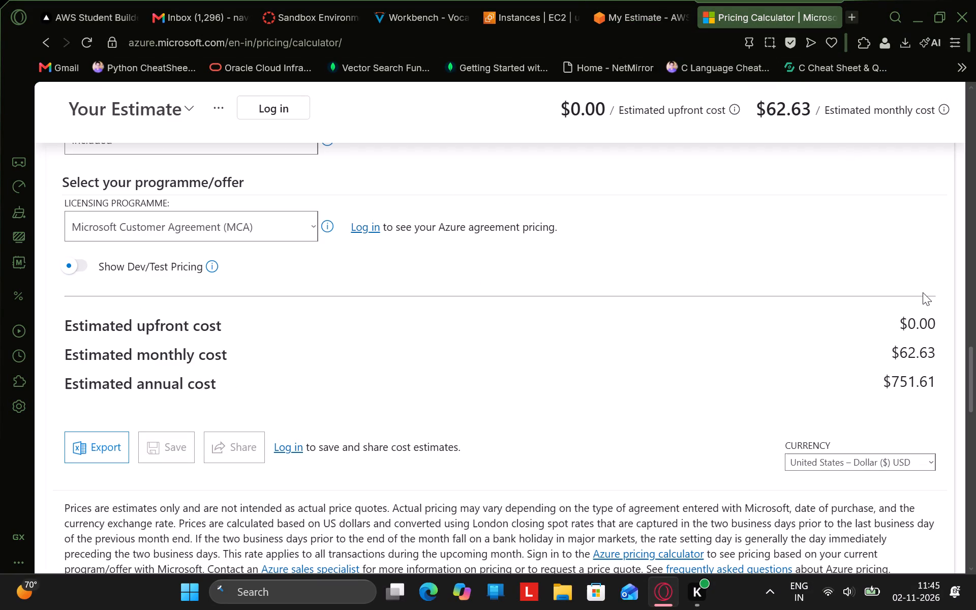
pyautogui.scroll(3, 640, 251)
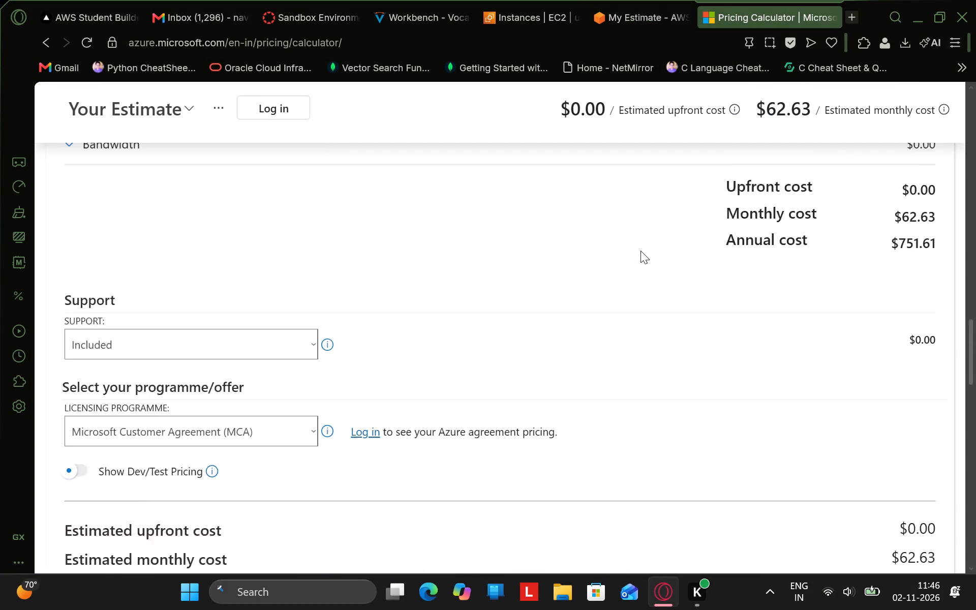
pyautogui.scroll(6, 640, 251)
pyautogui.scroll(-8, 640, 251)
pyautogui.scroll(1, 640, 251)
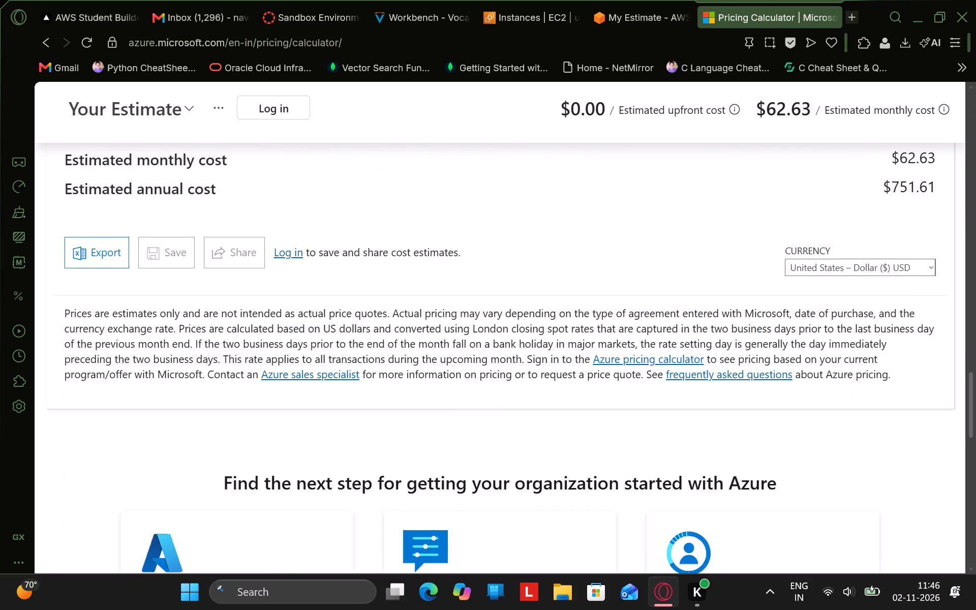
pyautogui.scroll(2, 640, 251)
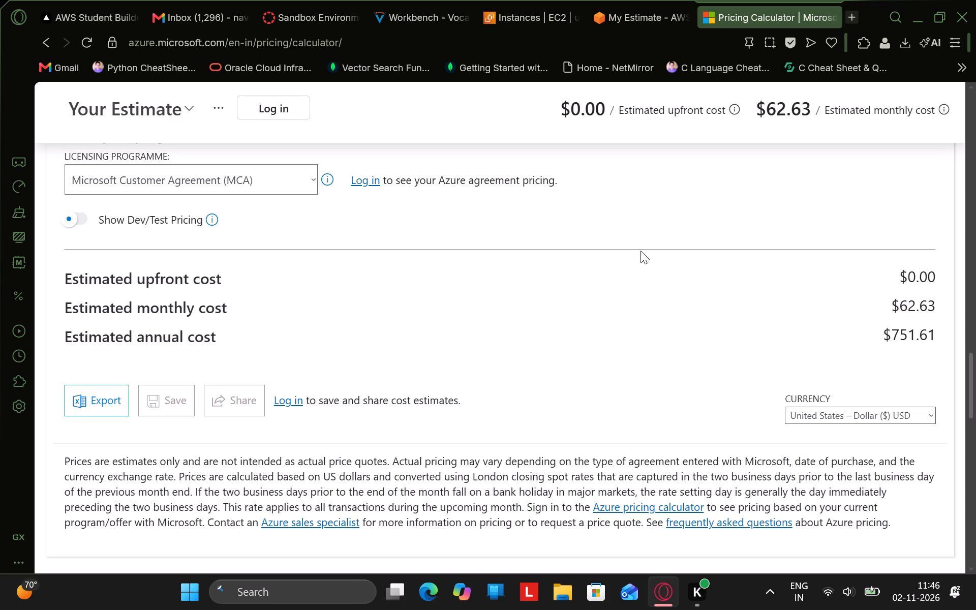
pyautogui.click(863, 418)
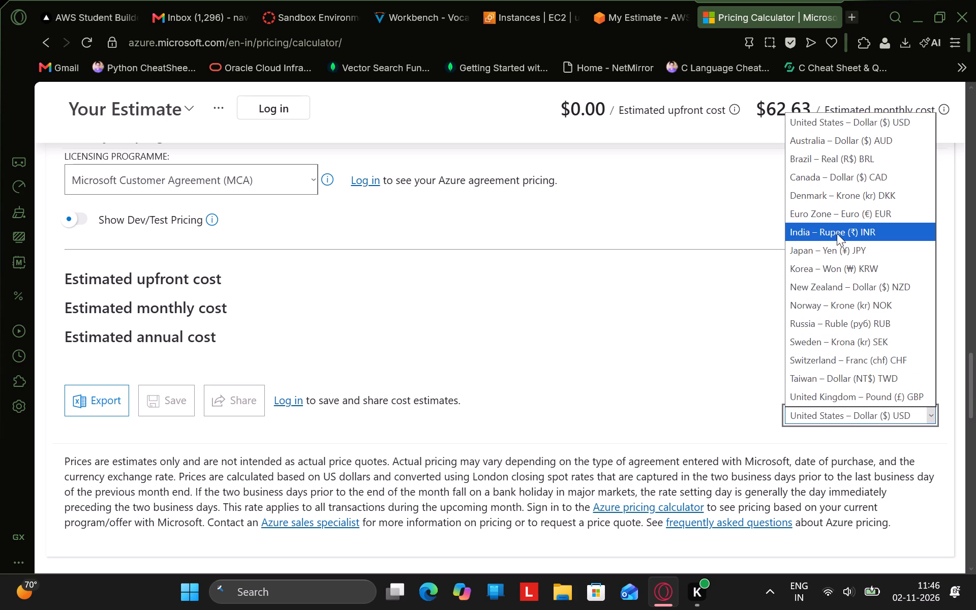
pyautogui.click(838, 234)
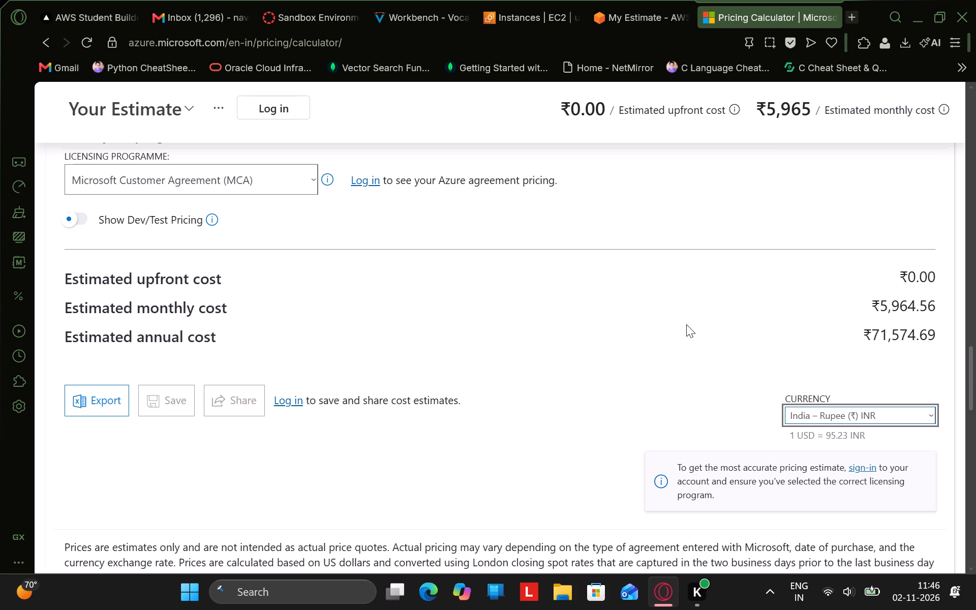
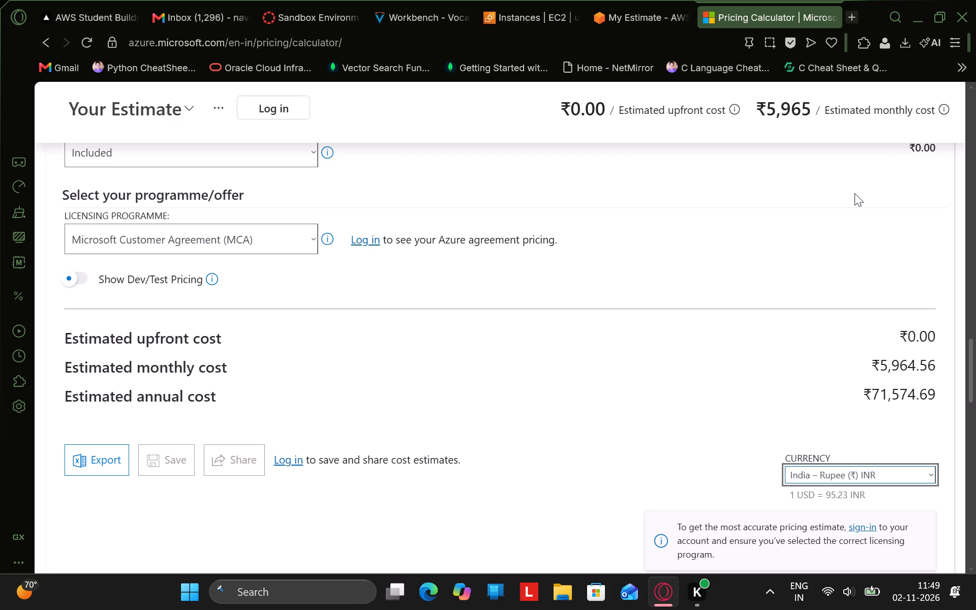
# Close the Azure Pricing Calculator page.
pyautogui.click(835, 18)
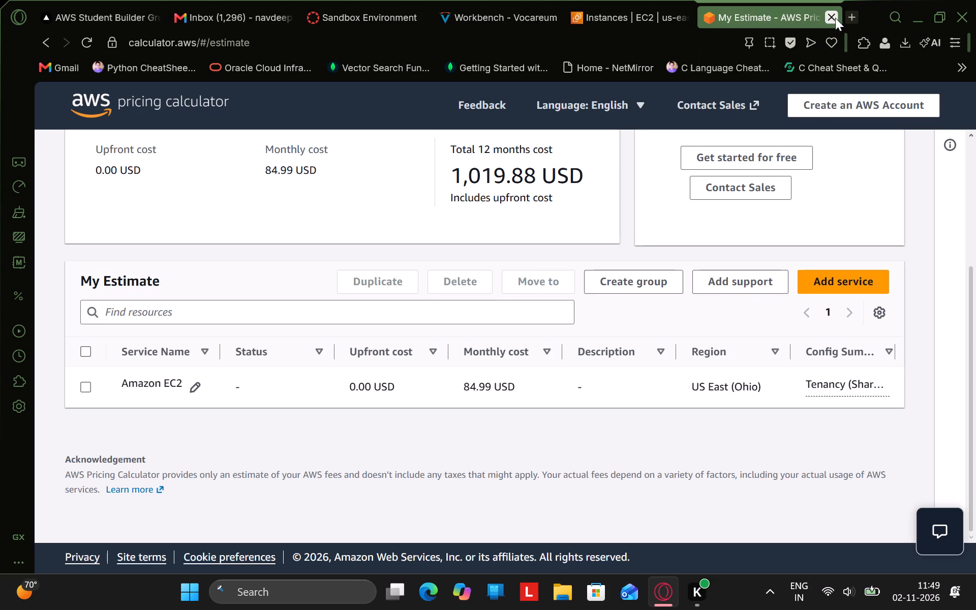
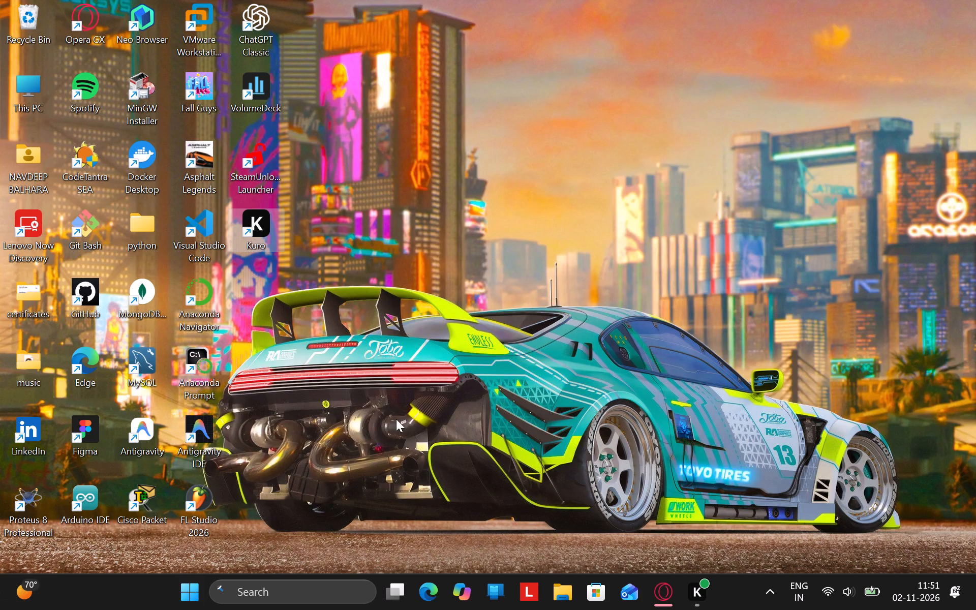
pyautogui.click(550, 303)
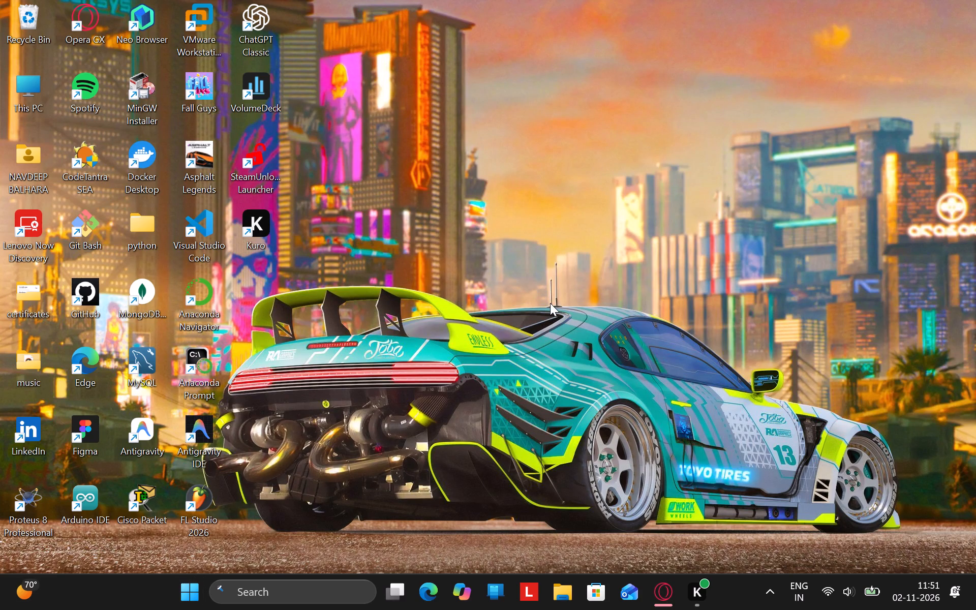